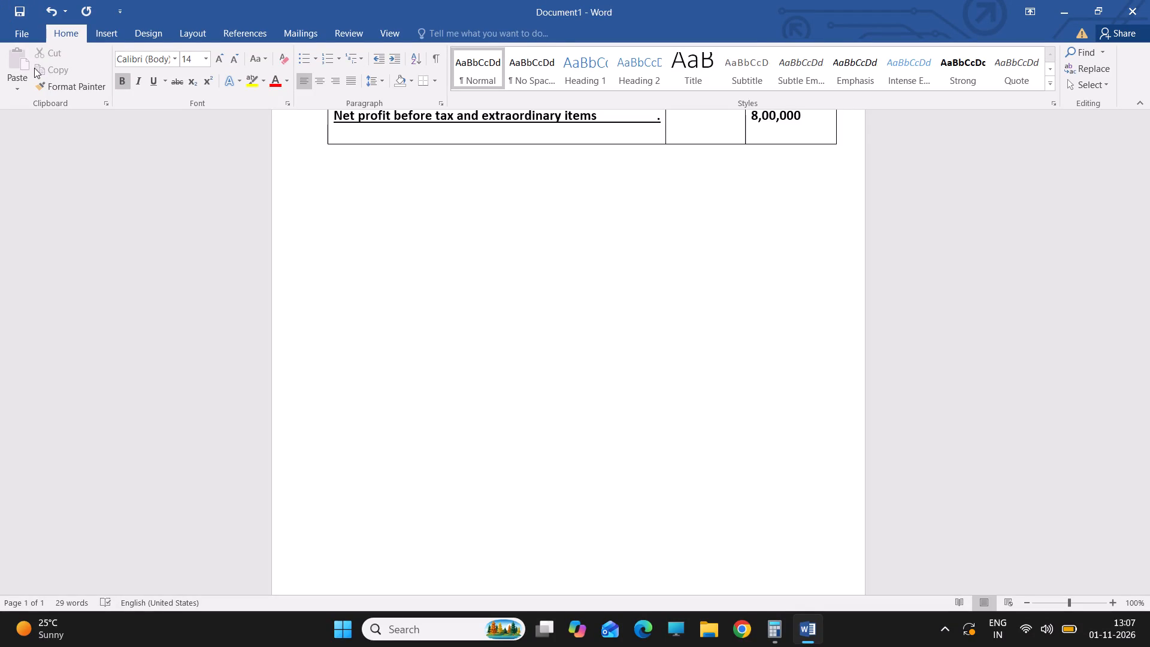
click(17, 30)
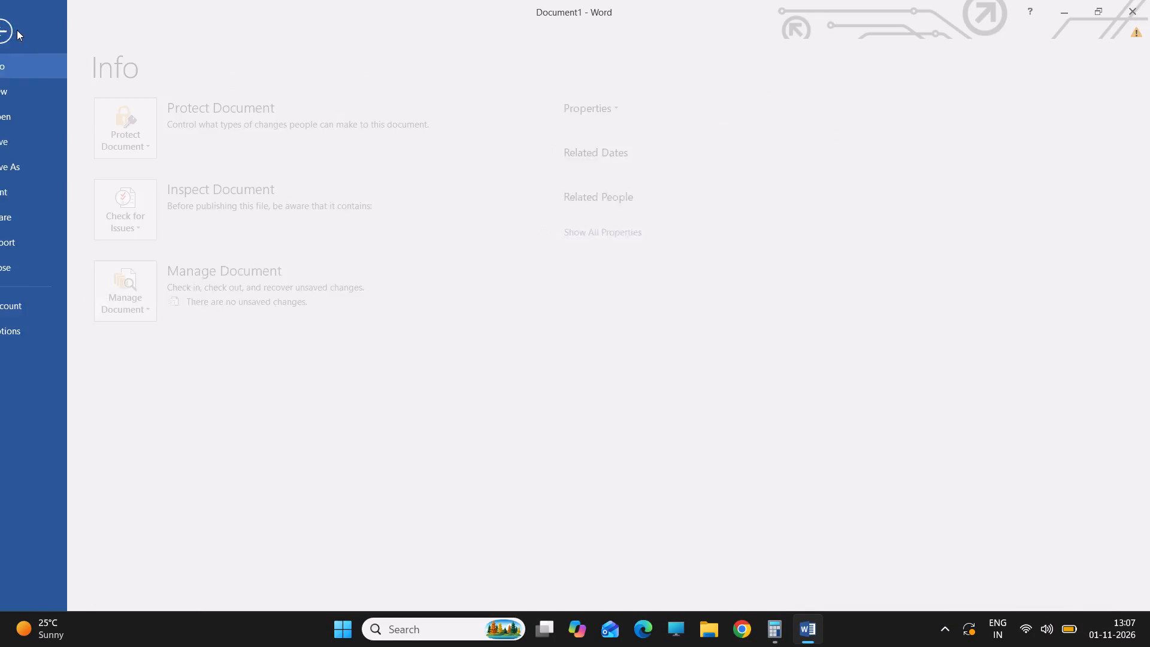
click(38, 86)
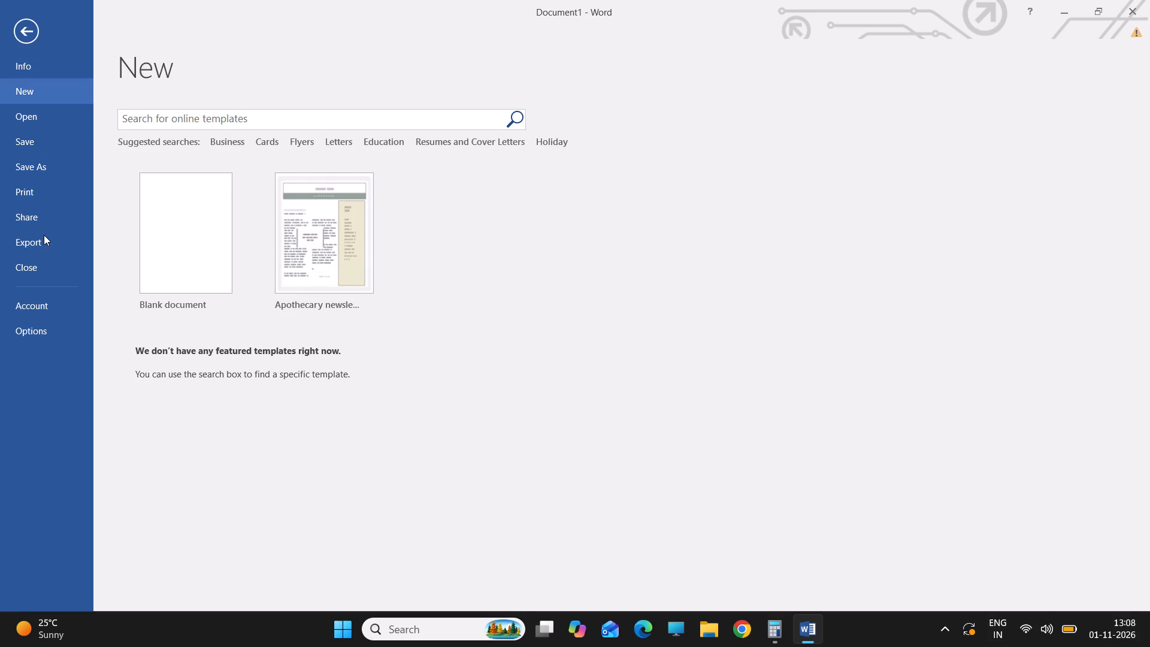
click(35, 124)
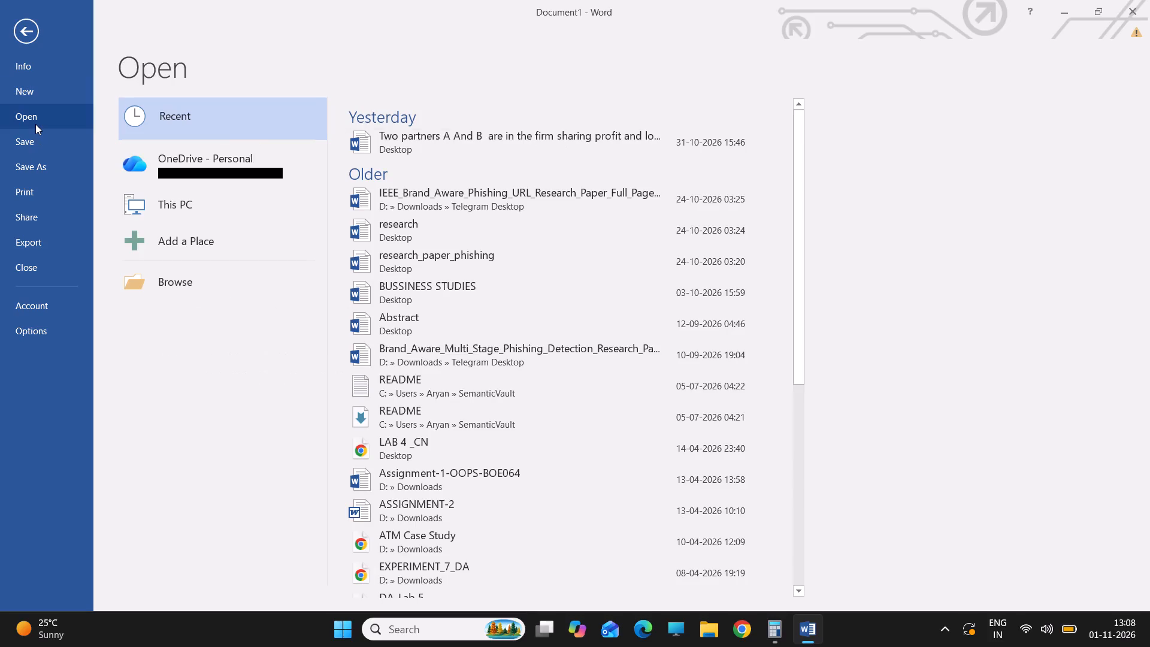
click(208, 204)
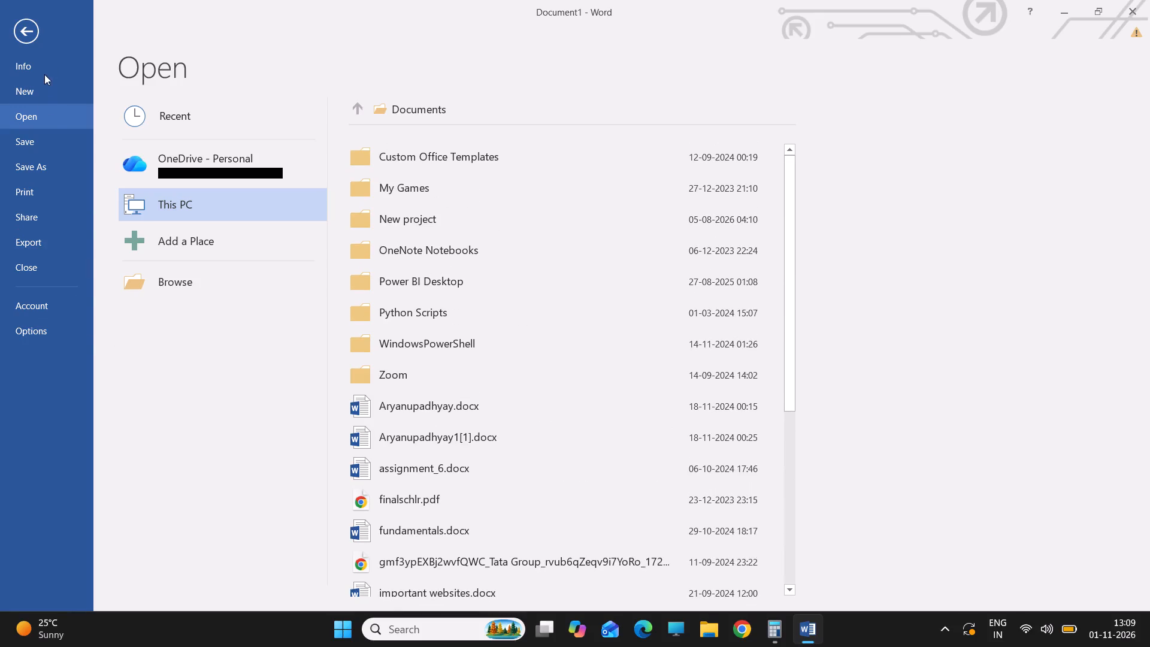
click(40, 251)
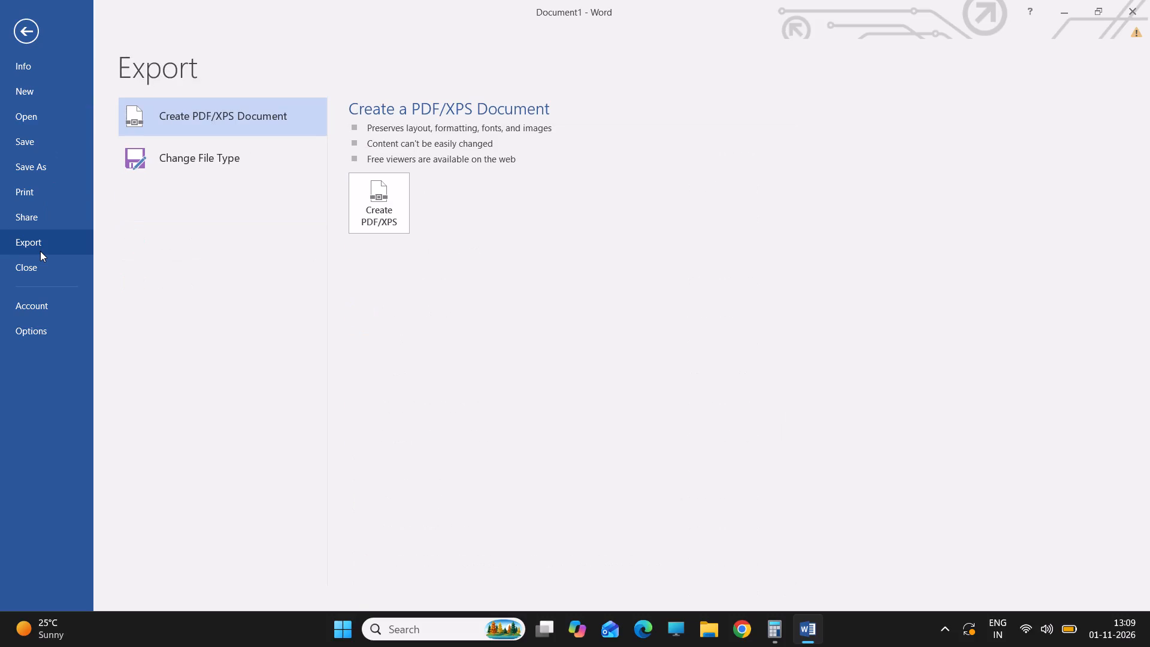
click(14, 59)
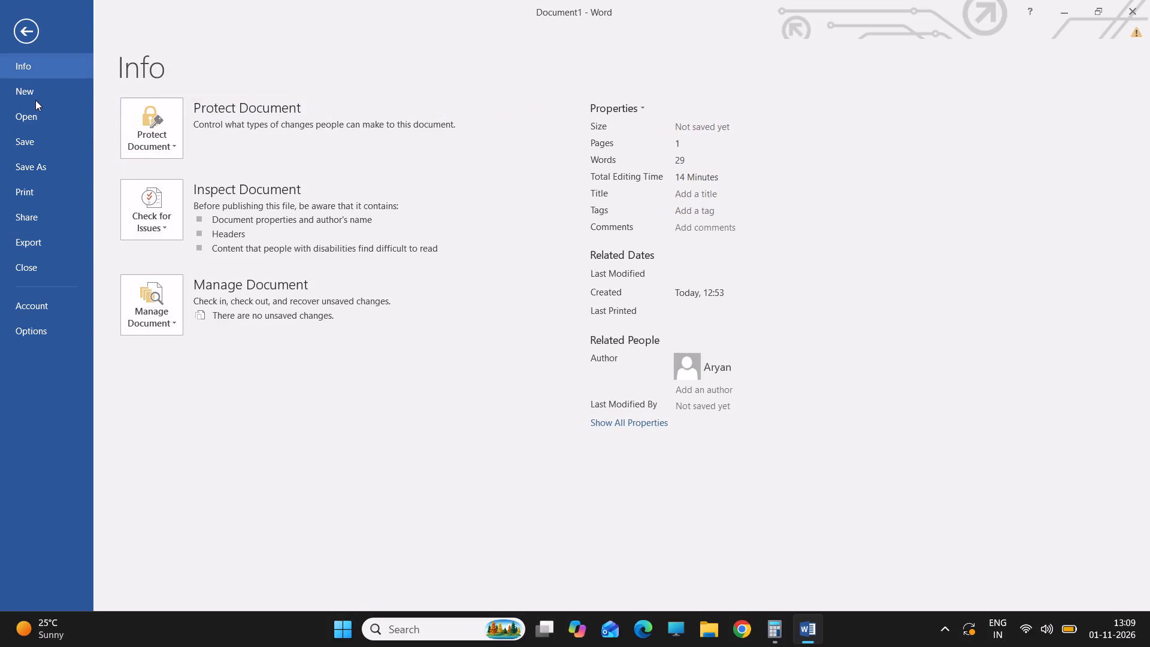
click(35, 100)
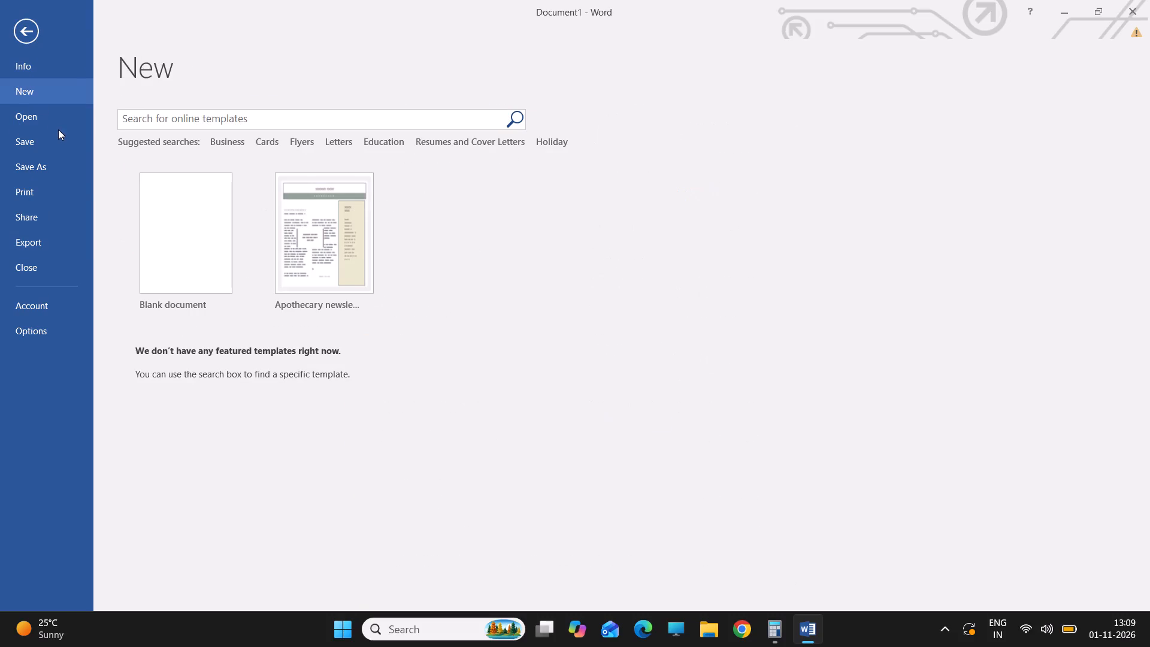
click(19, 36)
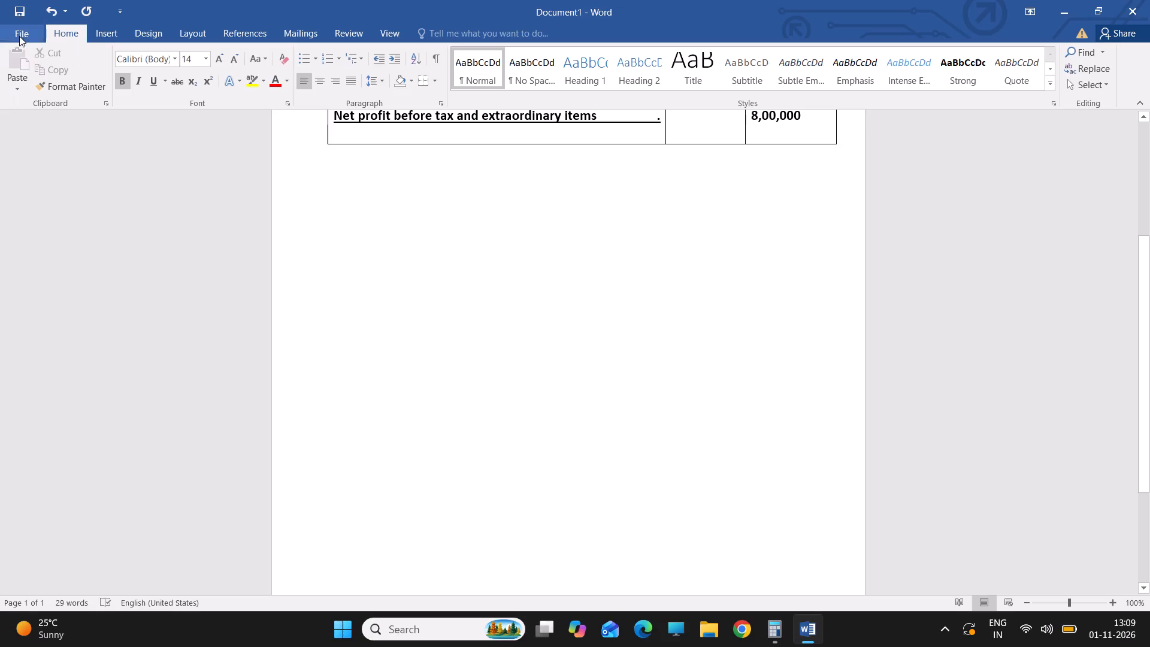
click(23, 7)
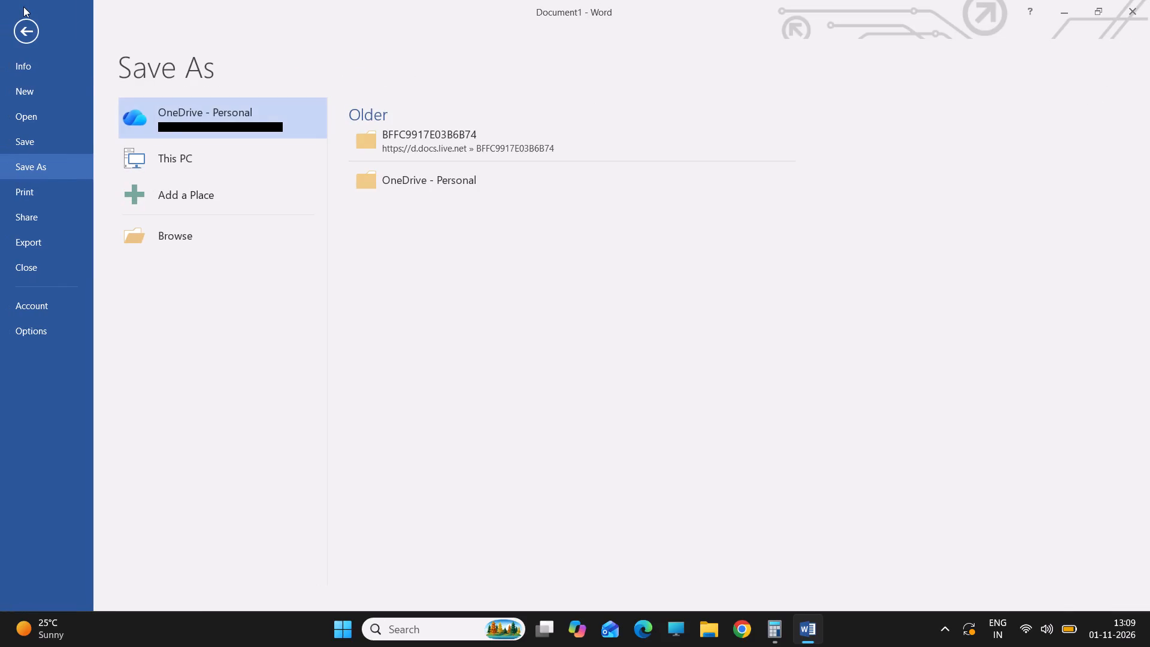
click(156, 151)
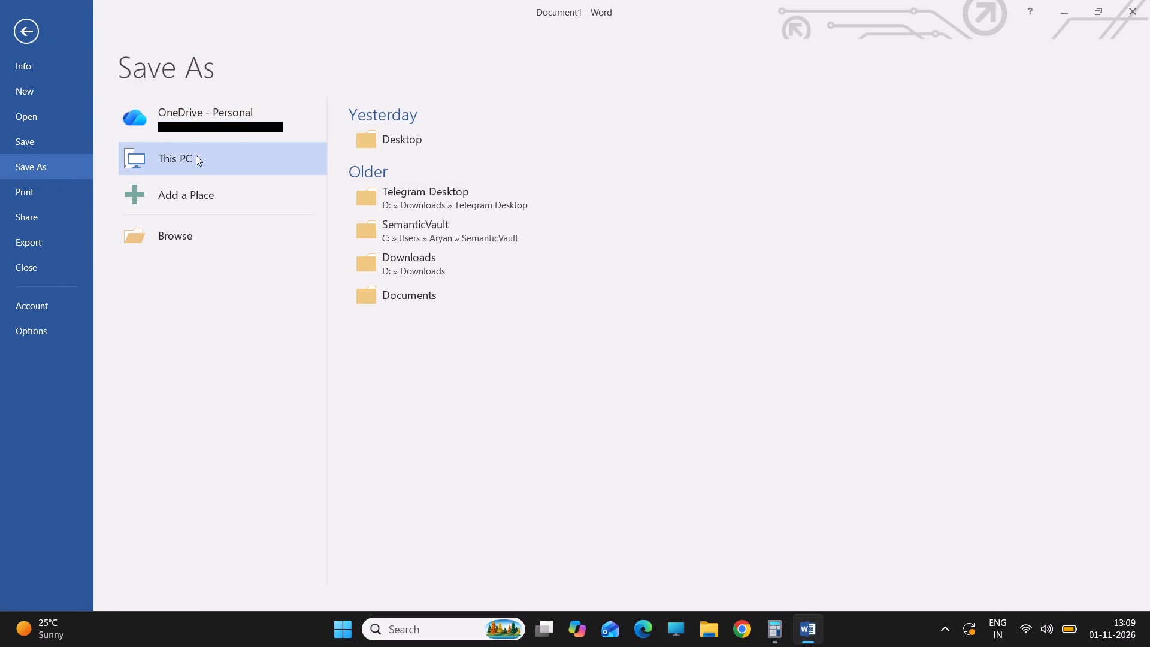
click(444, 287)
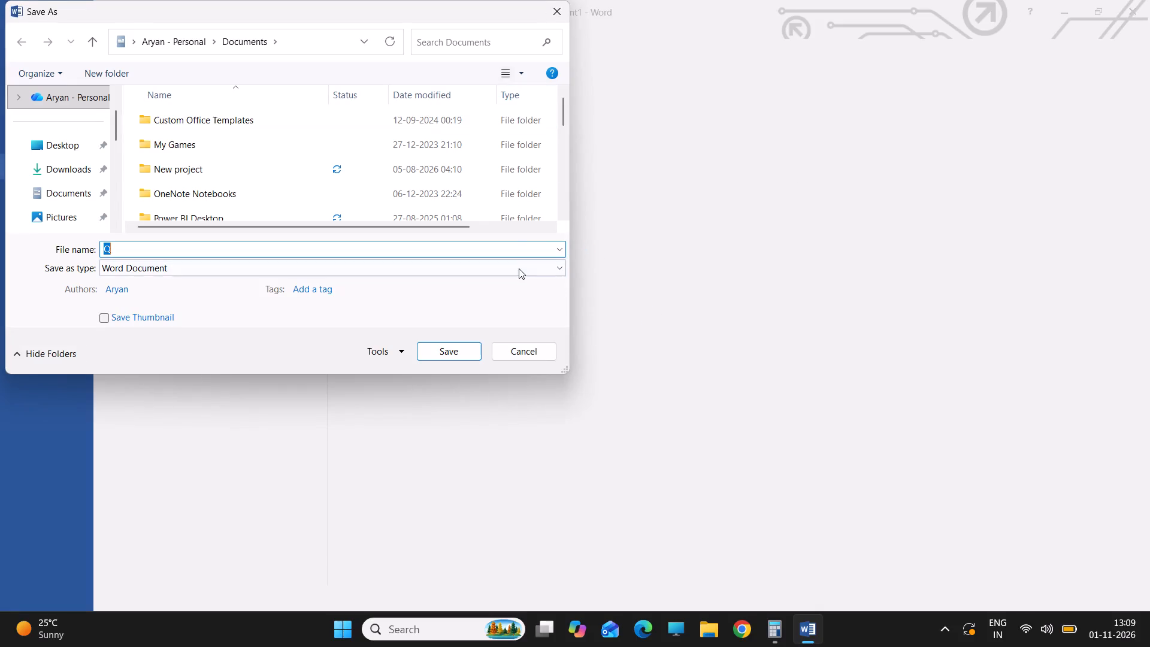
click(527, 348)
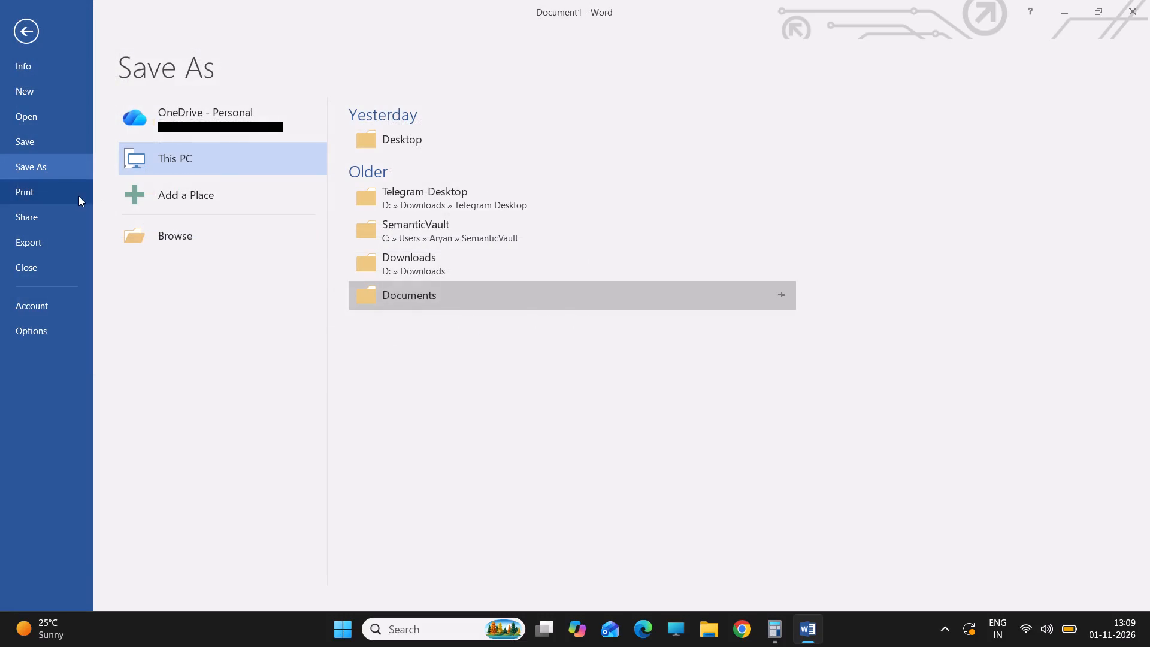
Open the recent document about two partners A and B sharing profit and losses.
click(43, 121)
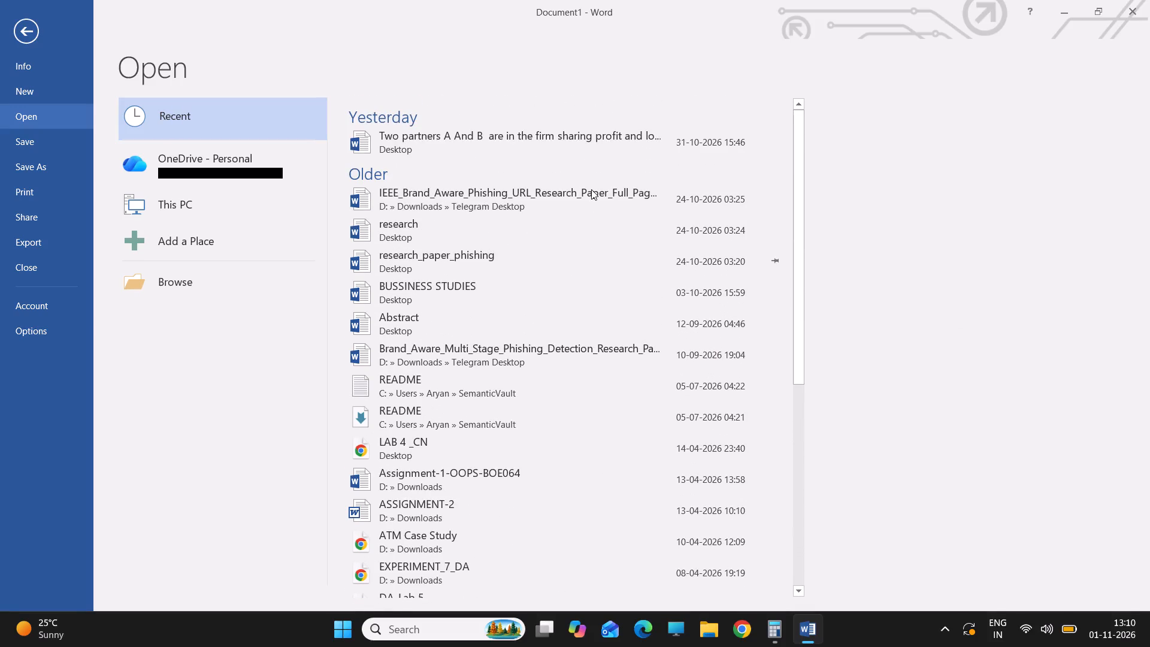
click(570, 137)
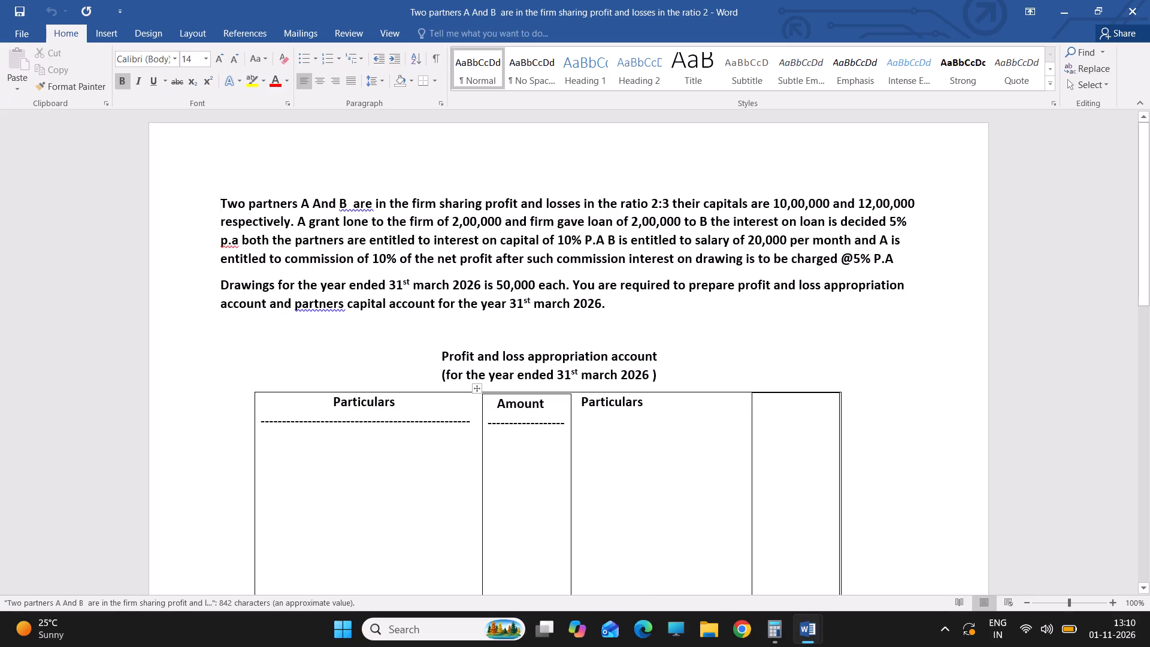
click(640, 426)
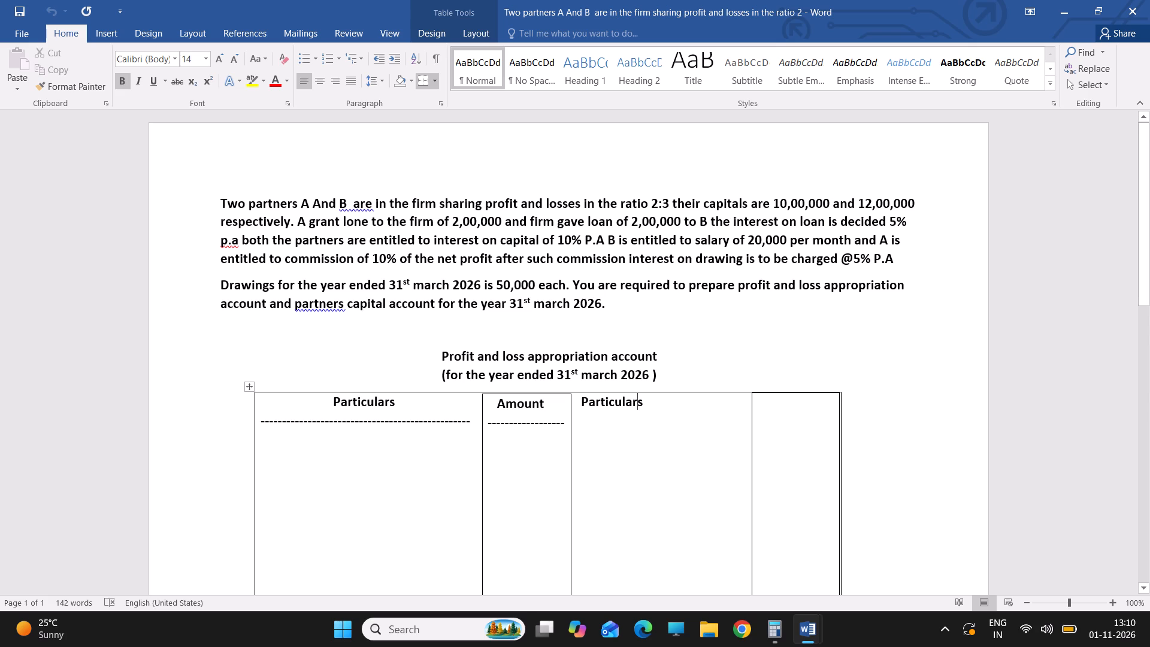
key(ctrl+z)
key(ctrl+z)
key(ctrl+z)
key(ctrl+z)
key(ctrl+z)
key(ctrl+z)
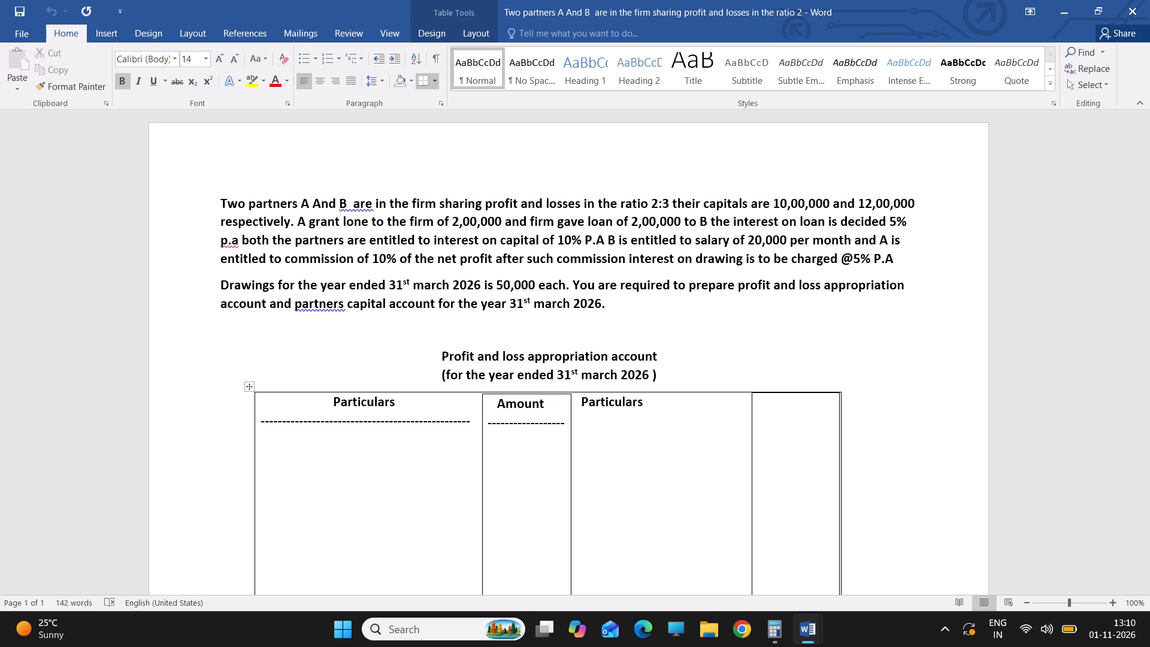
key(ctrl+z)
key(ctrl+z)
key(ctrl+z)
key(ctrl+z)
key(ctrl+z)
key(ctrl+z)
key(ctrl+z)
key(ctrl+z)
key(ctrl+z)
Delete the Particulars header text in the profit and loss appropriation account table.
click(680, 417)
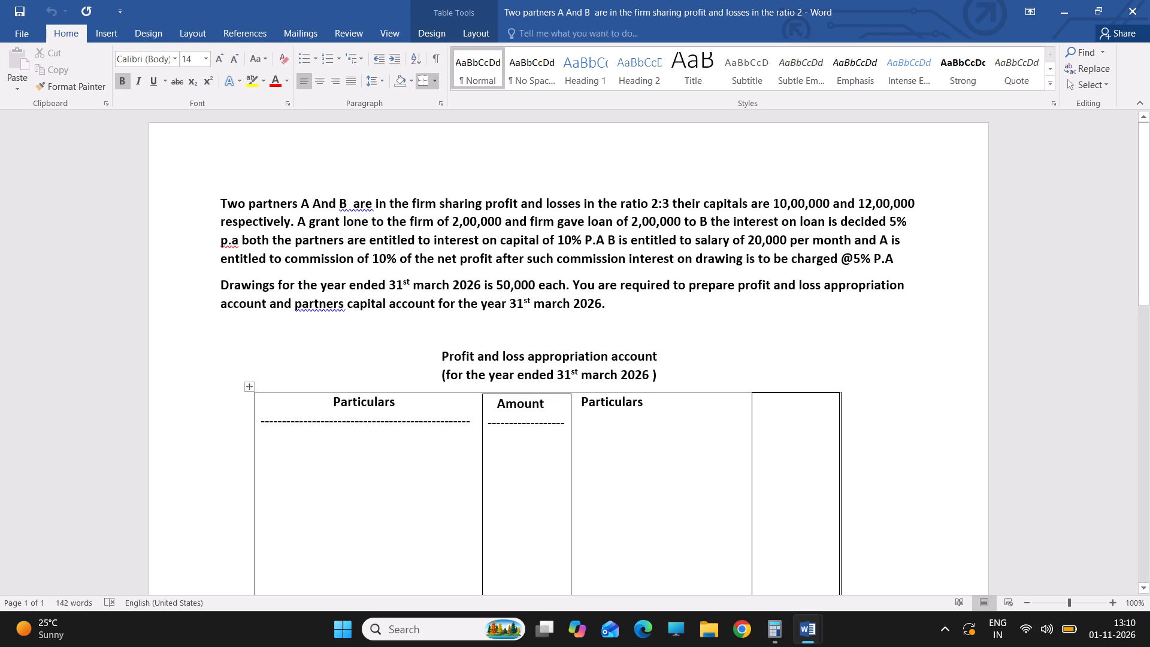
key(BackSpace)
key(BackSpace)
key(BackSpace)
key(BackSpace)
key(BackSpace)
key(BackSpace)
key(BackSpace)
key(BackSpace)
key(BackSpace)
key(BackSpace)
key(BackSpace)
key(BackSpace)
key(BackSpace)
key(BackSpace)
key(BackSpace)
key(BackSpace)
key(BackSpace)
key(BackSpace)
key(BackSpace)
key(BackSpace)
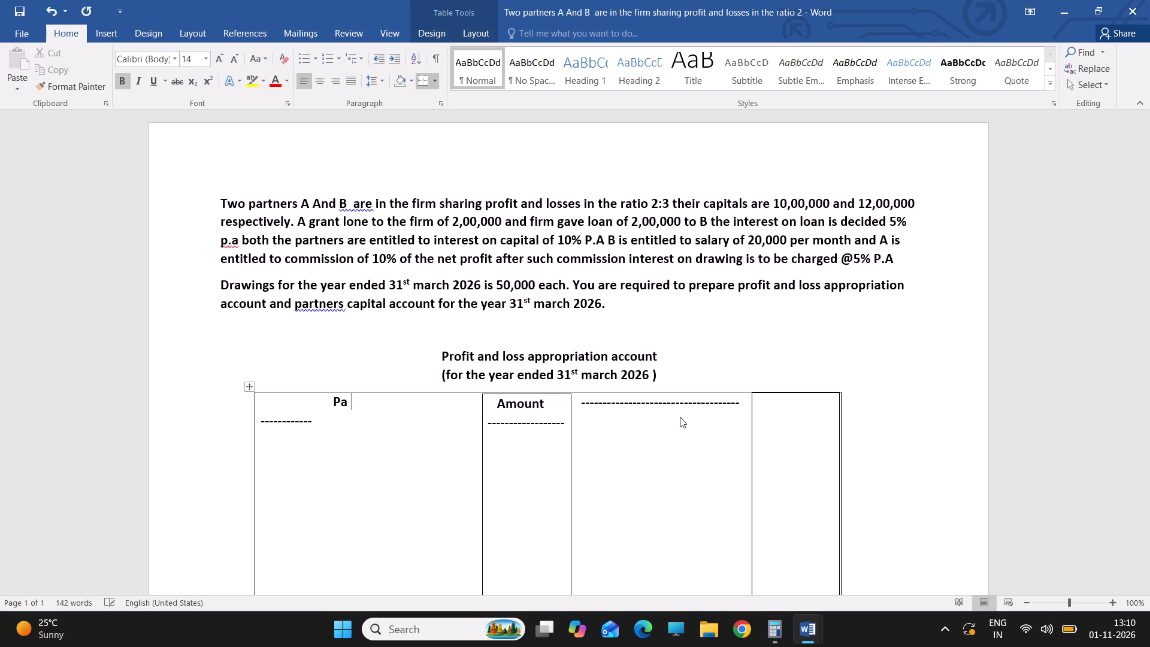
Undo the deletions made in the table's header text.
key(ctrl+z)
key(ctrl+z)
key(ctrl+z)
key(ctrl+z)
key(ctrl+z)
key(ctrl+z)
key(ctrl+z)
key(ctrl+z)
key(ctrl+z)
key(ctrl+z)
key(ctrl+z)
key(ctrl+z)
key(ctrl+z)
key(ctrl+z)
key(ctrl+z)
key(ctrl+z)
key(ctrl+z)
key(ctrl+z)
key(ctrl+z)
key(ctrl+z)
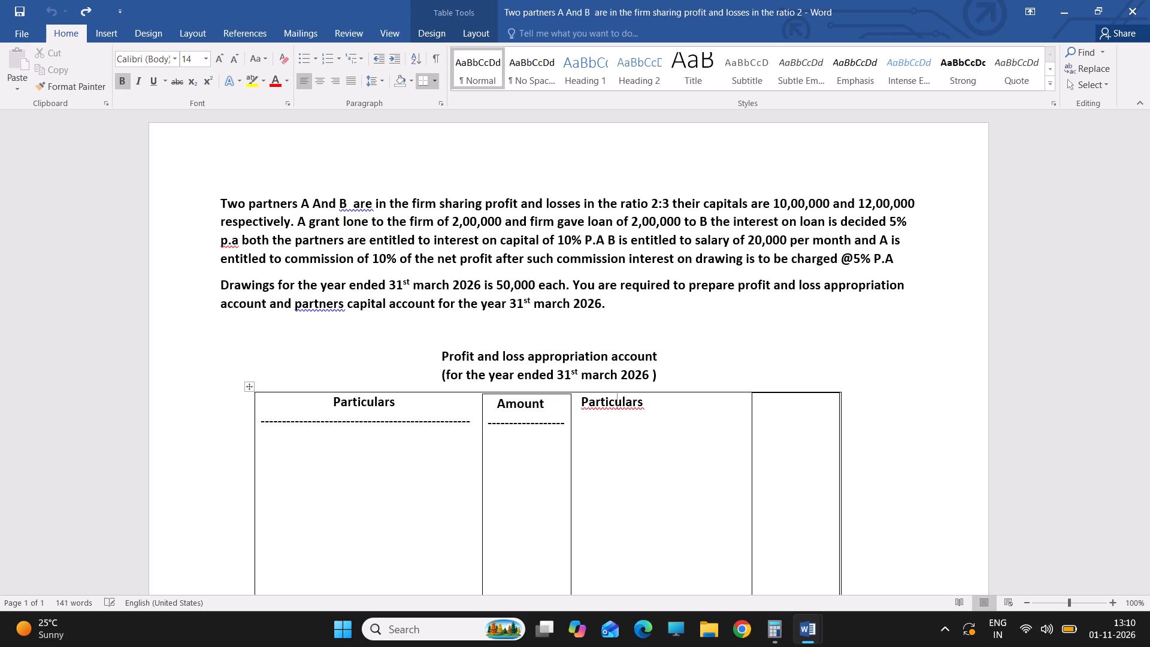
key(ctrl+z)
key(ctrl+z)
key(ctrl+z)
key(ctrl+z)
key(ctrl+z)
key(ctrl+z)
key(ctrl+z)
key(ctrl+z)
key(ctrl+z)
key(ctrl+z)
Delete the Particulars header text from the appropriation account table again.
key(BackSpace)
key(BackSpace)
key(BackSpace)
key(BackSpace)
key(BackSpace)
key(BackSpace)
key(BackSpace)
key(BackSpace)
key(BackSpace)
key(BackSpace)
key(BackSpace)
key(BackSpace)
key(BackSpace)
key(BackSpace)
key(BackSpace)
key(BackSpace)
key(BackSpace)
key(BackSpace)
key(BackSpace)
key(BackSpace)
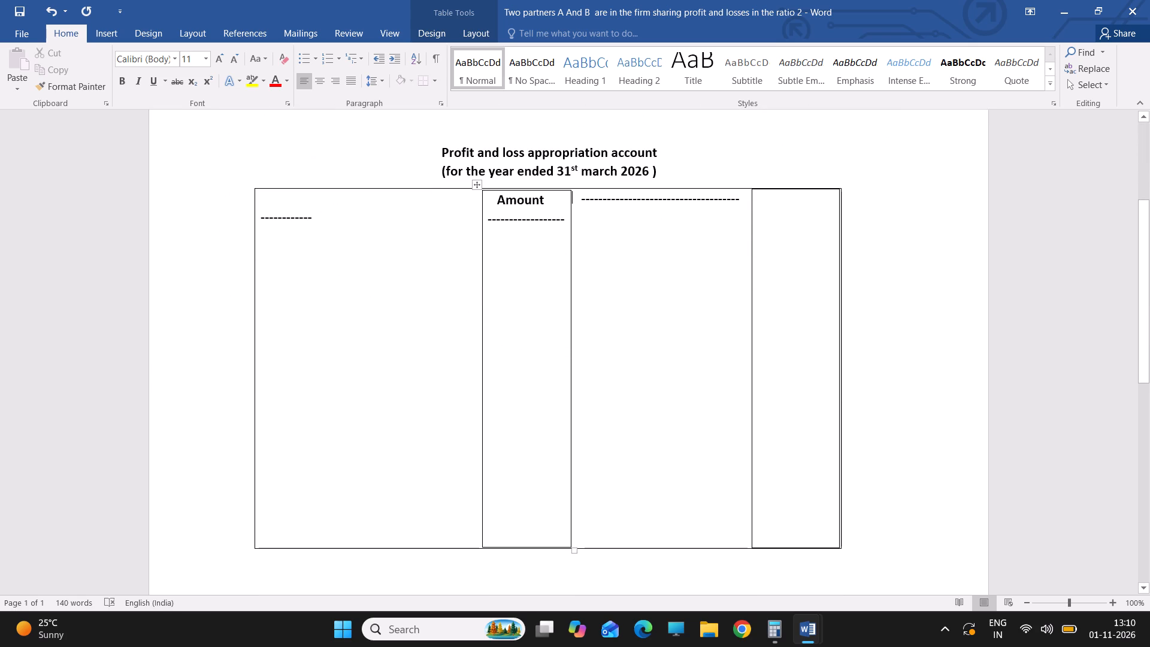
Cut the profit and loss appropriation account heading together with its whole table from below the problem text.
drag(239, 182, 647, 504)
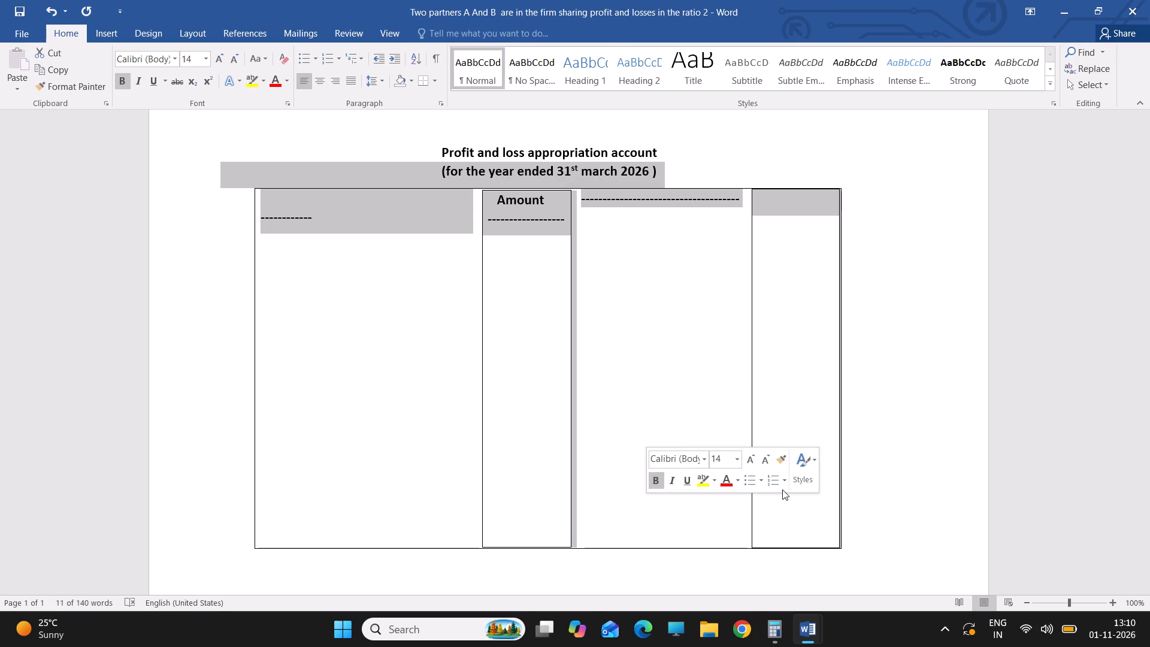
click(957, 359)
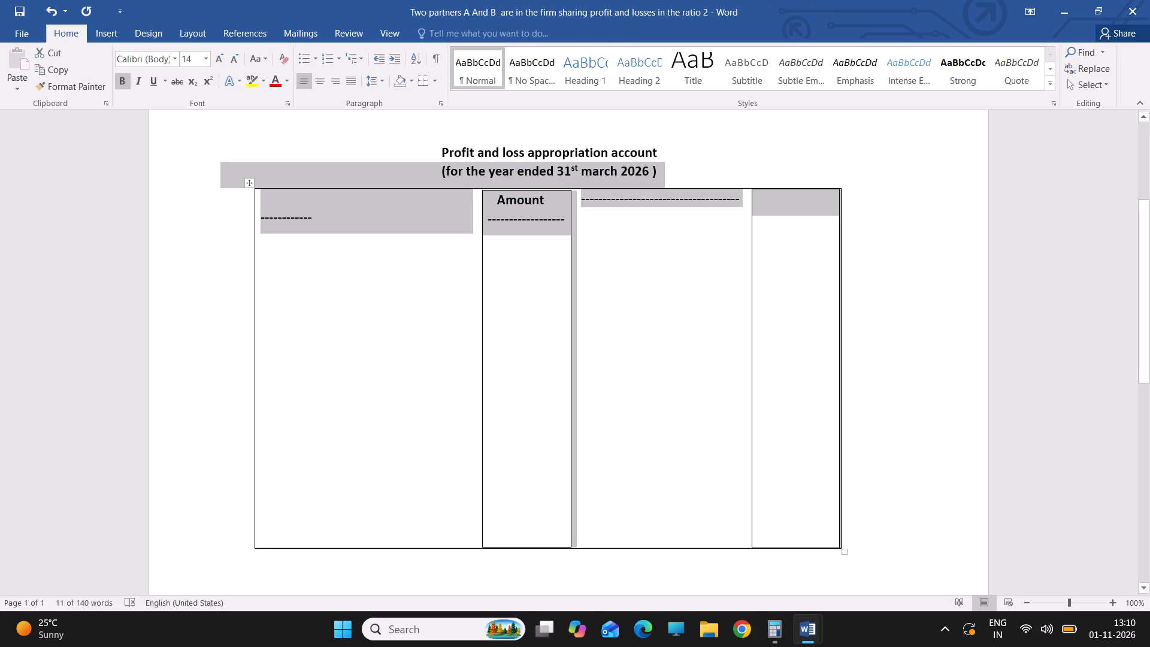
click(281, 134)
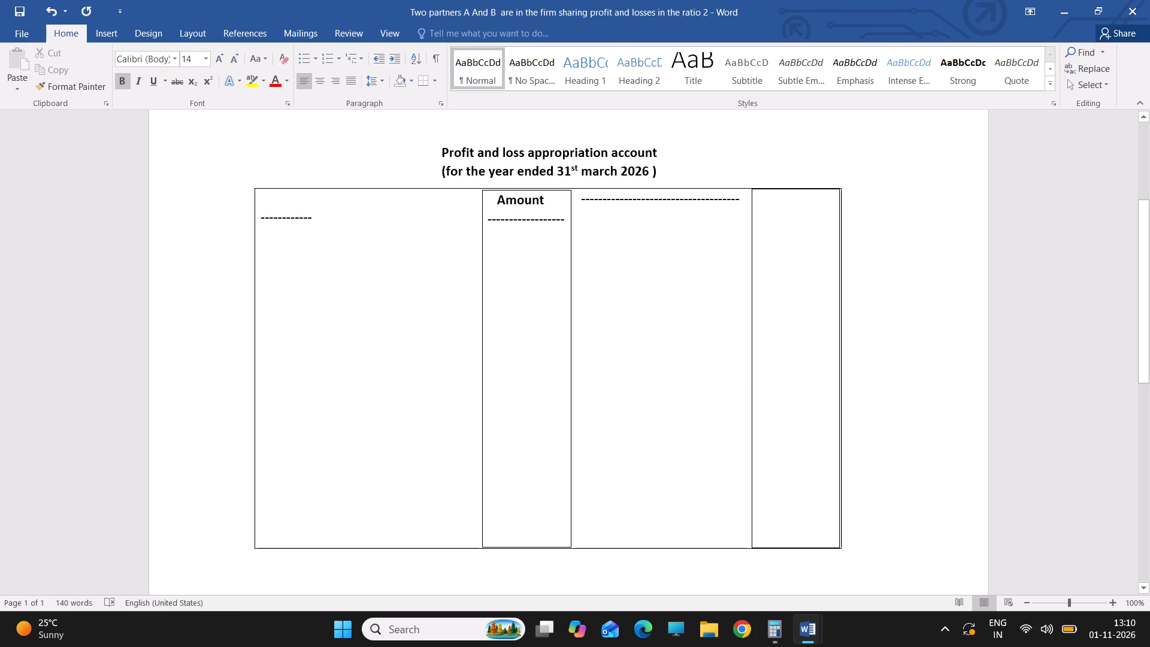
right_drag(251, 138, 592, 458)
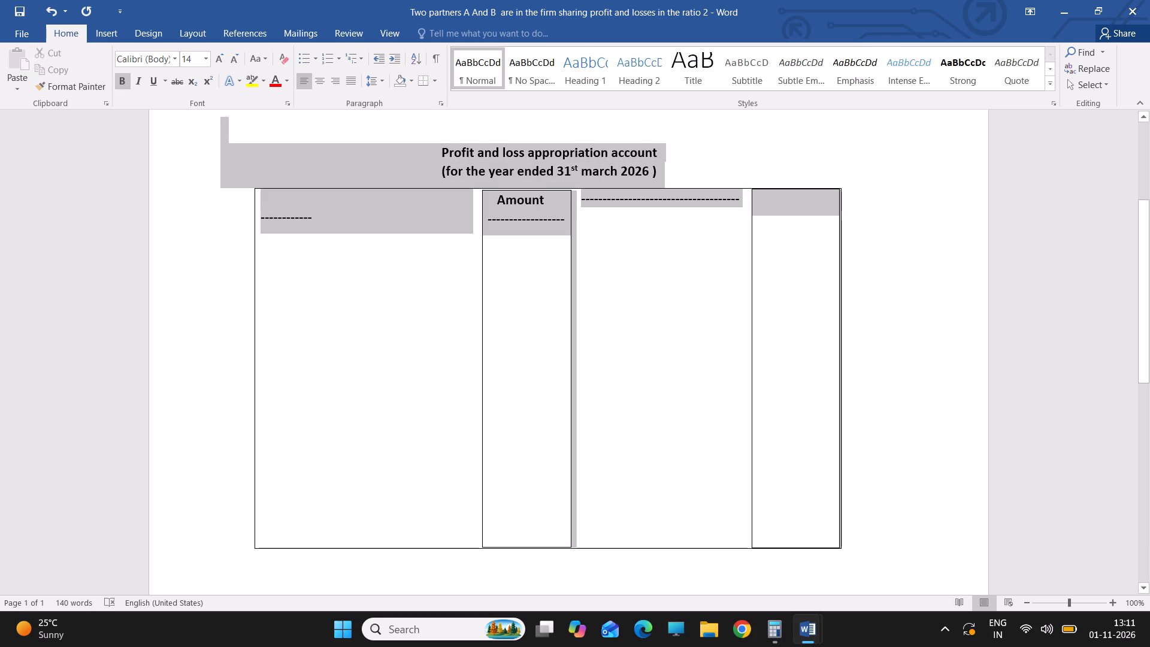
right_drag(592, 458, 710, 603)
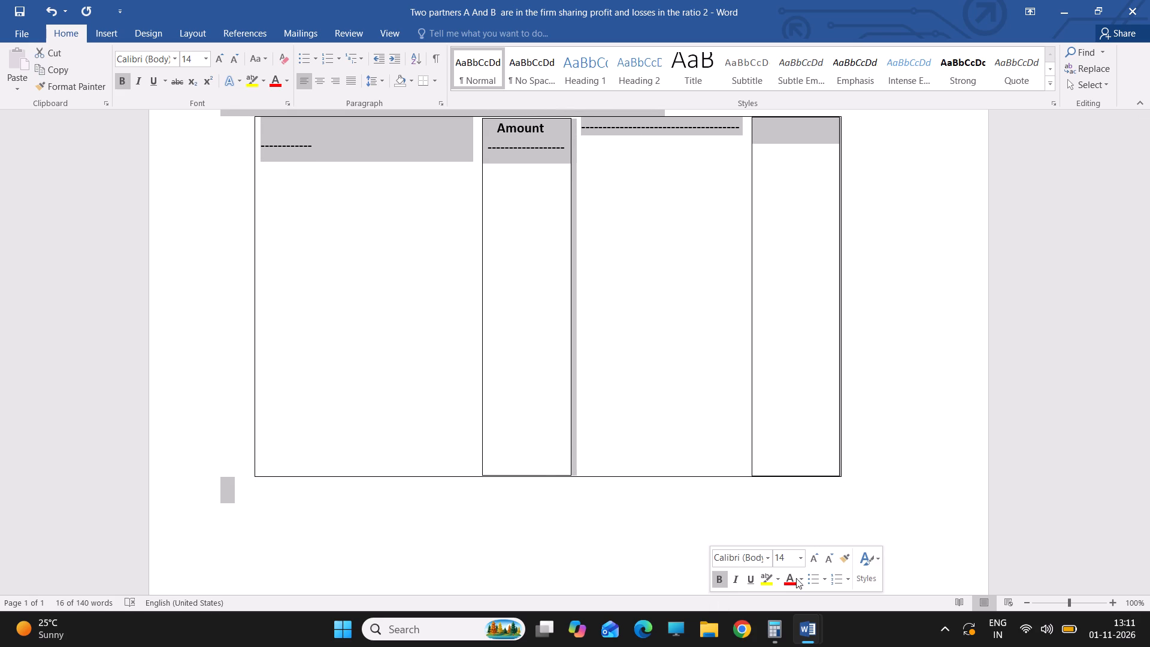
click(919, 449)
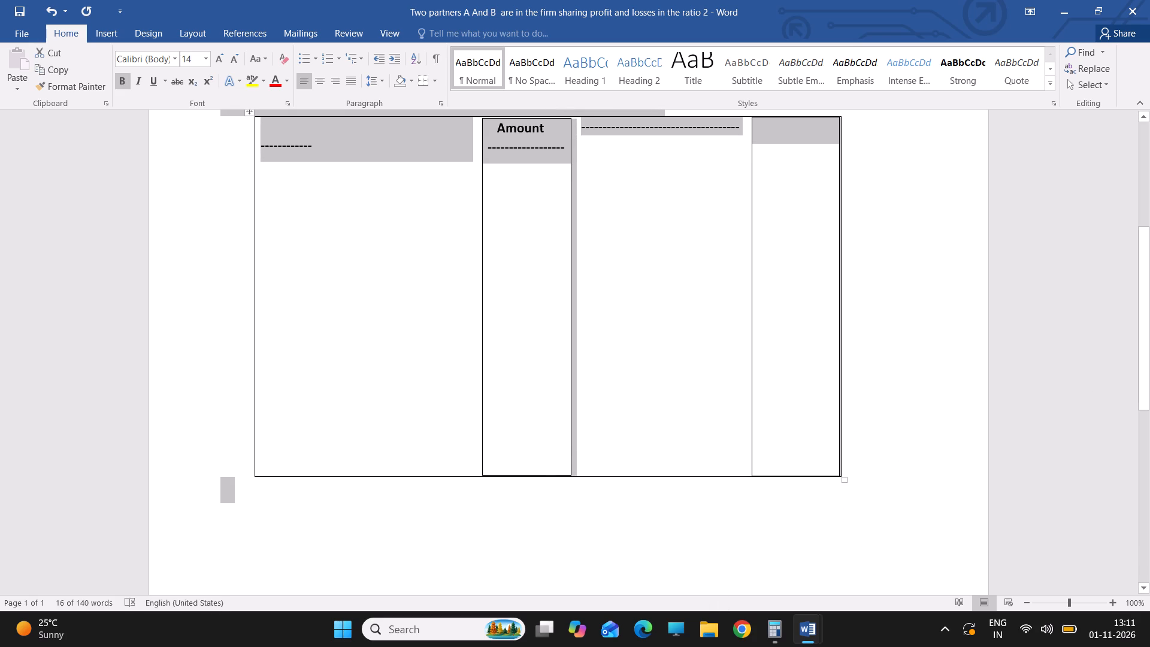
click(71, 50)
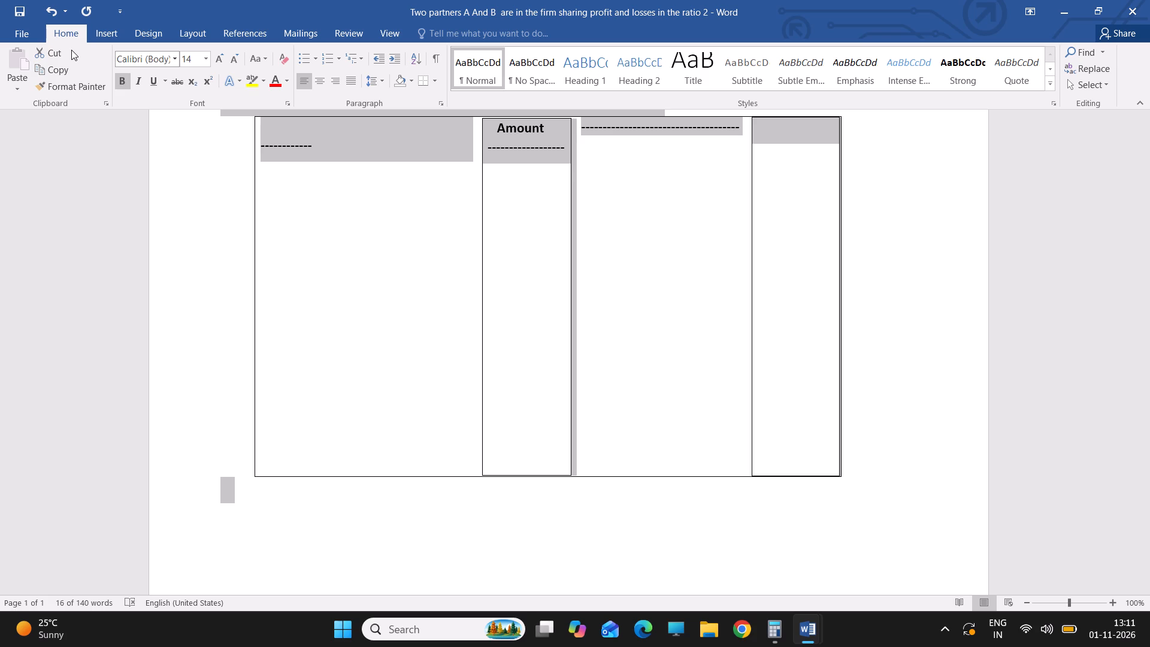
click(46, 56)
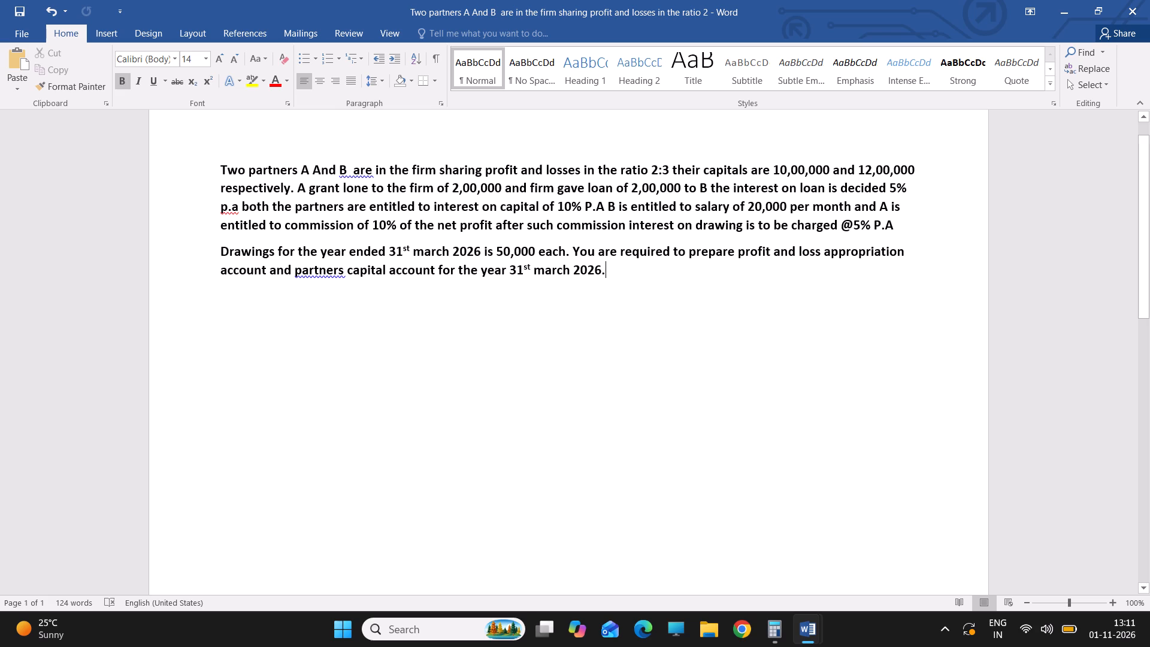
Add the indented heading "Profit and loss appropriation account" below the problem text, leaving a blank line between them.
click(349, 415)
click(482, 455)
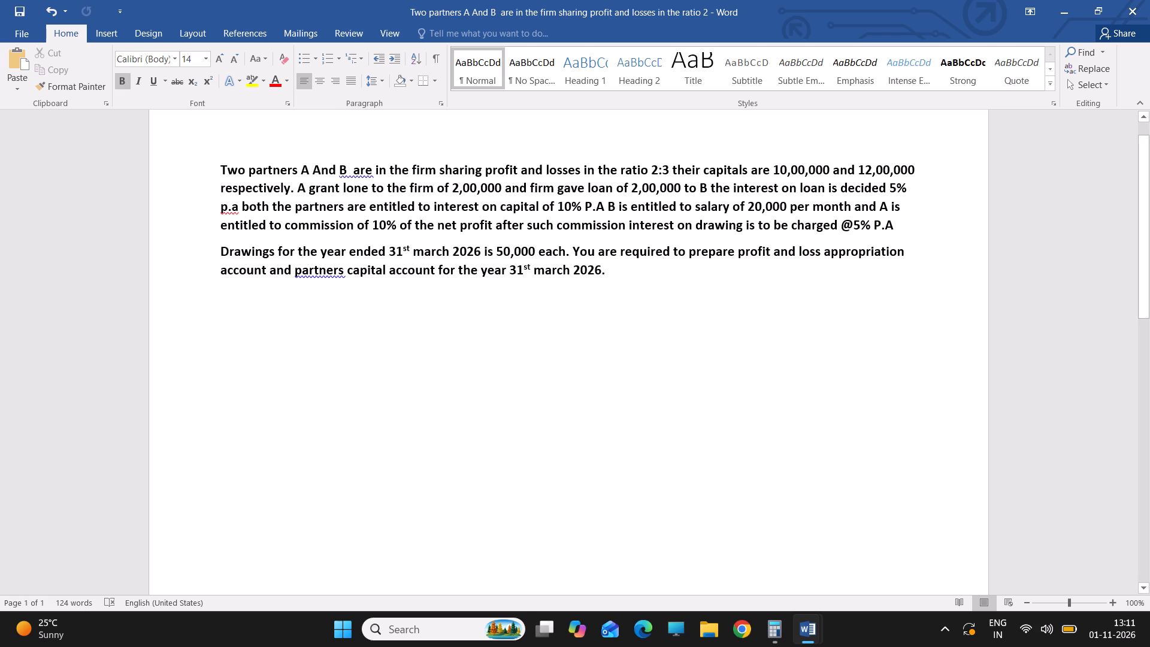
click(488, 485)
click(624, 501)
key(Return)
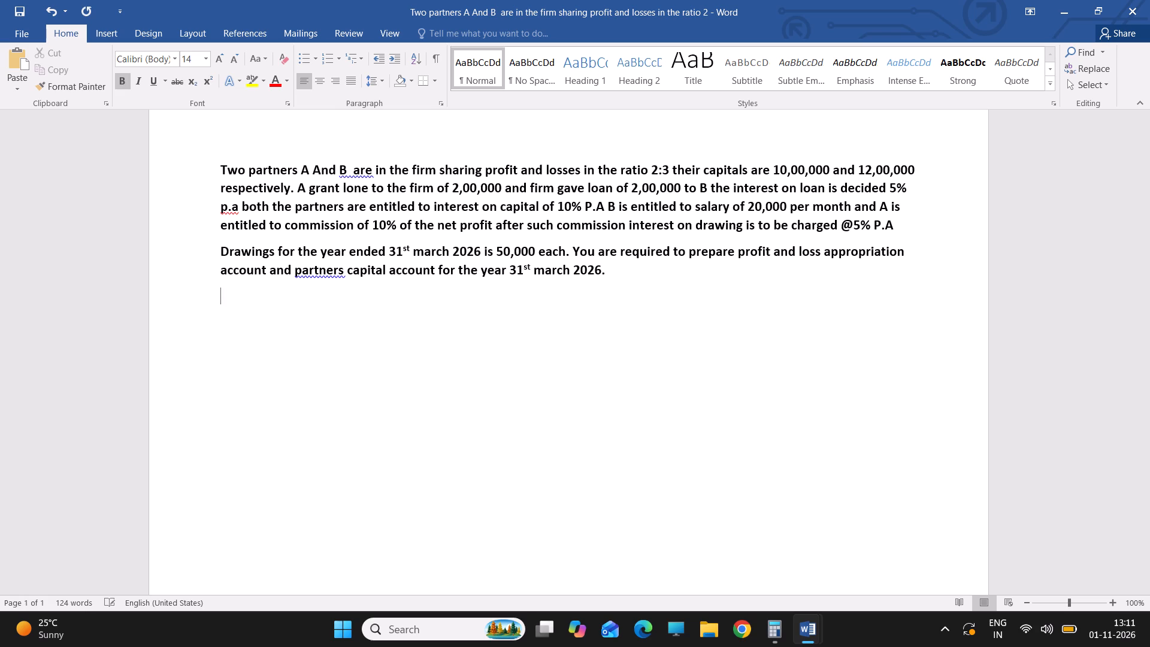
key(Return)
key(space)
key(space)
key(space)
key(space)
key(space)
key(space)
key(space)
key(space)
key(space)
key(space)
key(space)
key(space)
key(space)
key(space)
key(space)
key(space)
key(space)
key(space)
key(space)
key(space)
text(Prod)
key(BackSpace)
text(fir)
key(BackSpace)
text(t ansd)
key(BackSpace)
key(BackSpace)
text(d loss approproa)
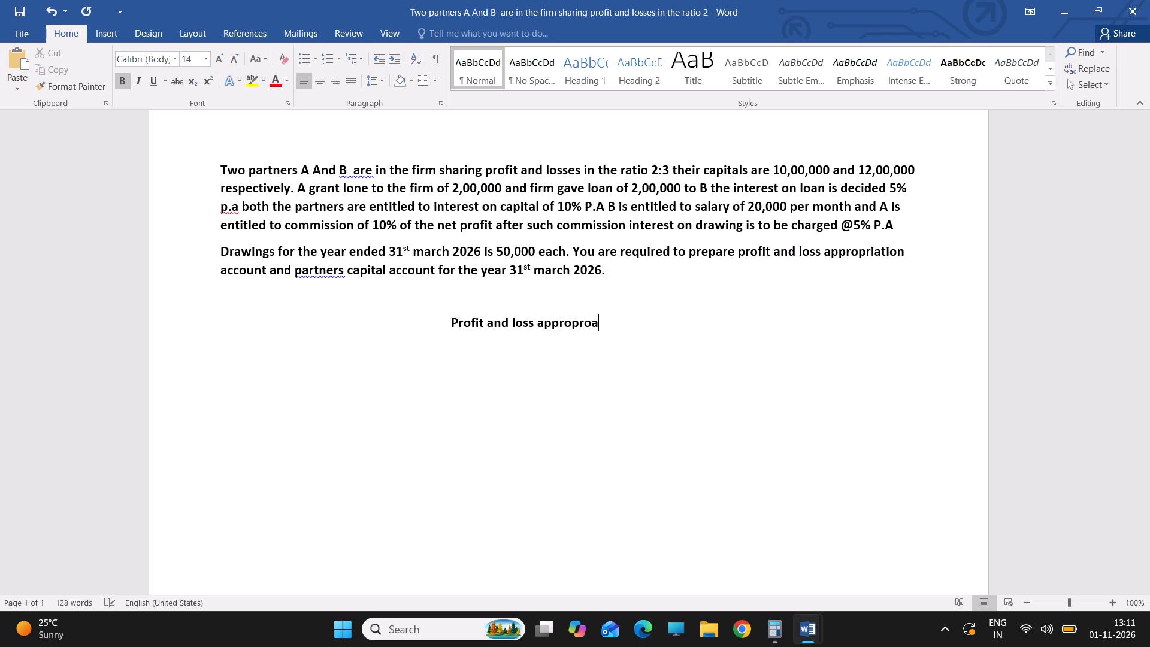
key(BackSpace)
key(BackSpace)
text(iation acc)
text(ount)
key(space)
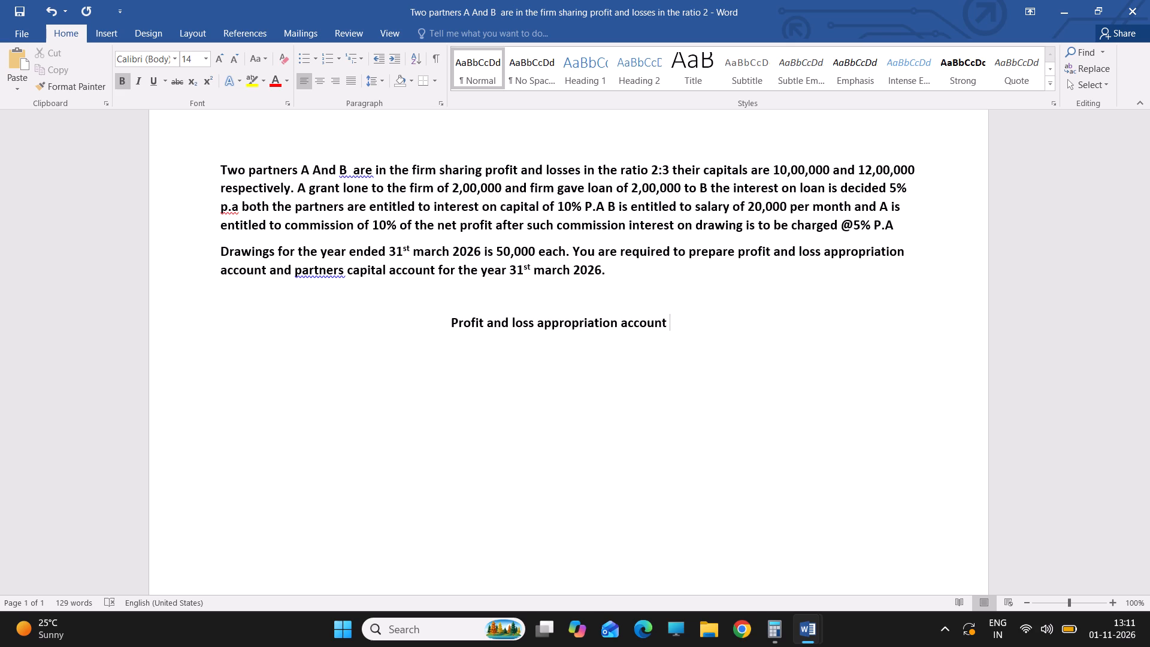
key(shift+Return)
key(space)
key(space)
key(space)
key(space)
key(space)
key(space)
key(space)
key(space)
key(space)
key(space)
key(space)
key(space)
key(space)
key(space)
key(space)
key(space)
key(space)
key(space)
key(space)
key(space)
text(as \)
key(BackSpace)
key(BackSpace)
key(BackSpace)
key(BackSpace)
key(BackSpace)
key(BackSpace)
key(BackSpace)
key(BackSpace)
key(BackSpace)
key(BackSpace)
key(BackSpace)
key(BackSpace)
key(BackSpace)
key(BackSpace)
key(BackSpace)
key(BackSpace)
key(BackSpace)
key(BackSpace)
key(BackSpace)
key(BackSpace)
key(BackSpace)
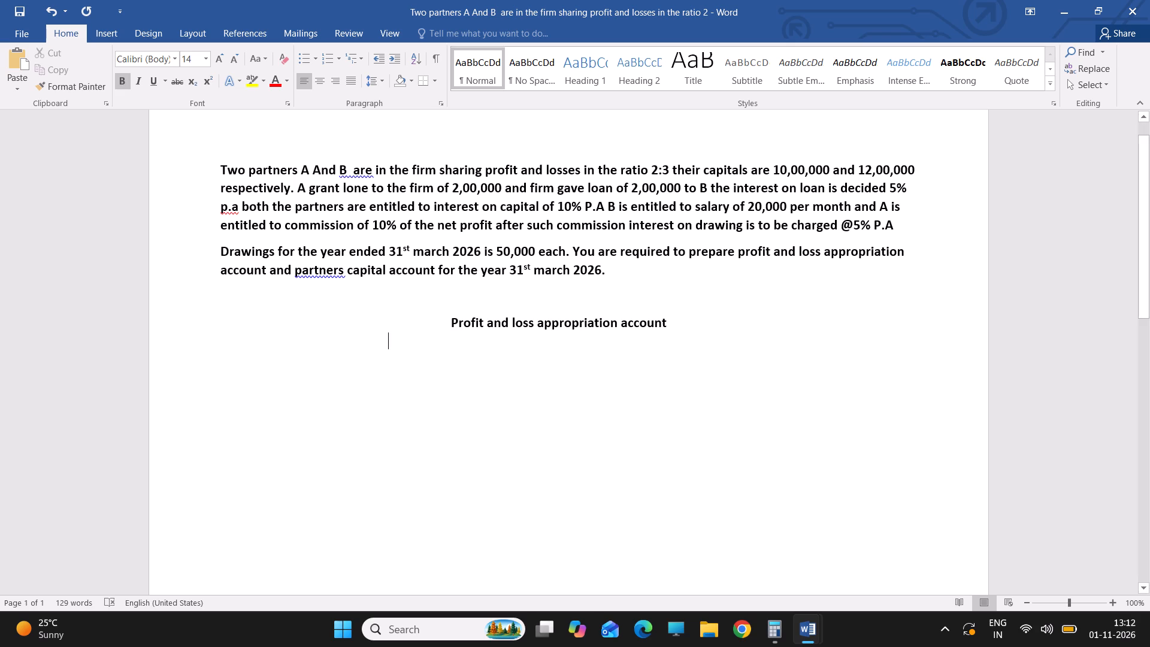
Draw a single-cell table about 10.1 cm wide and 13.67 cm high beneath the appropriation account heading.
click(108, 40)
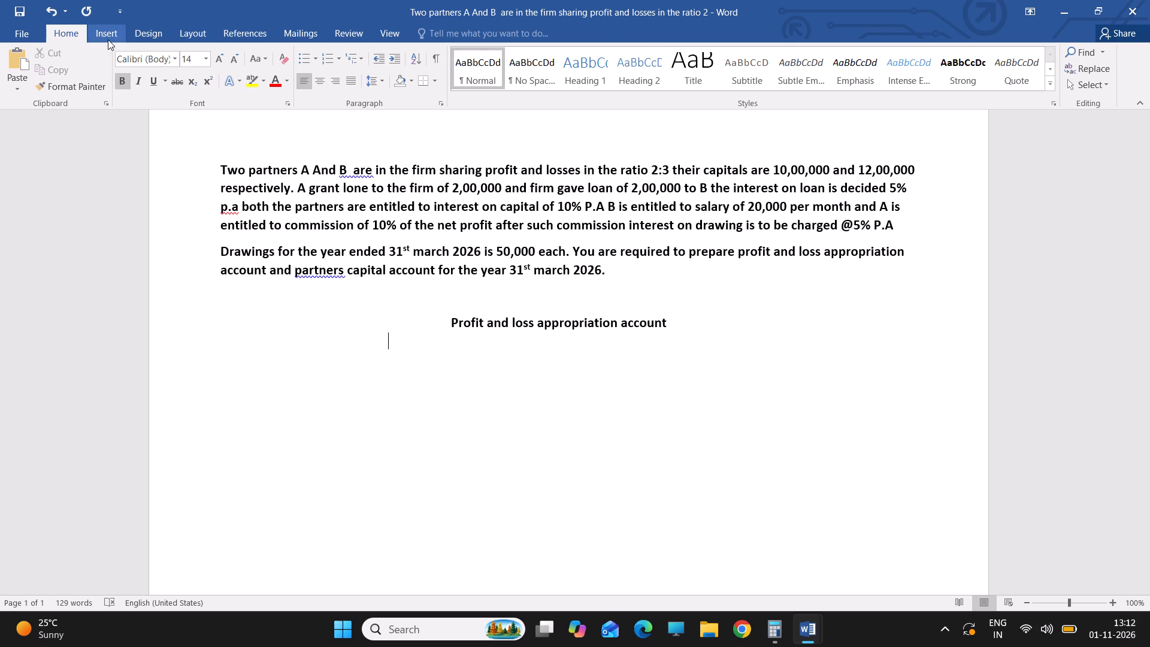
click(119, 65)
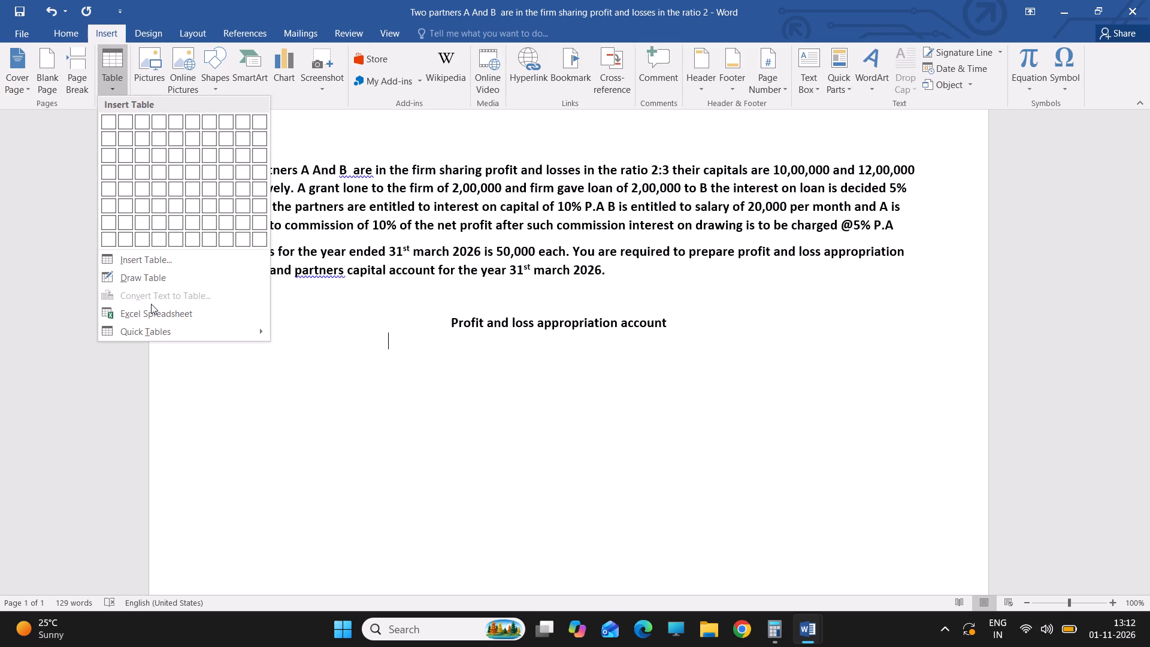
click(148, 283)
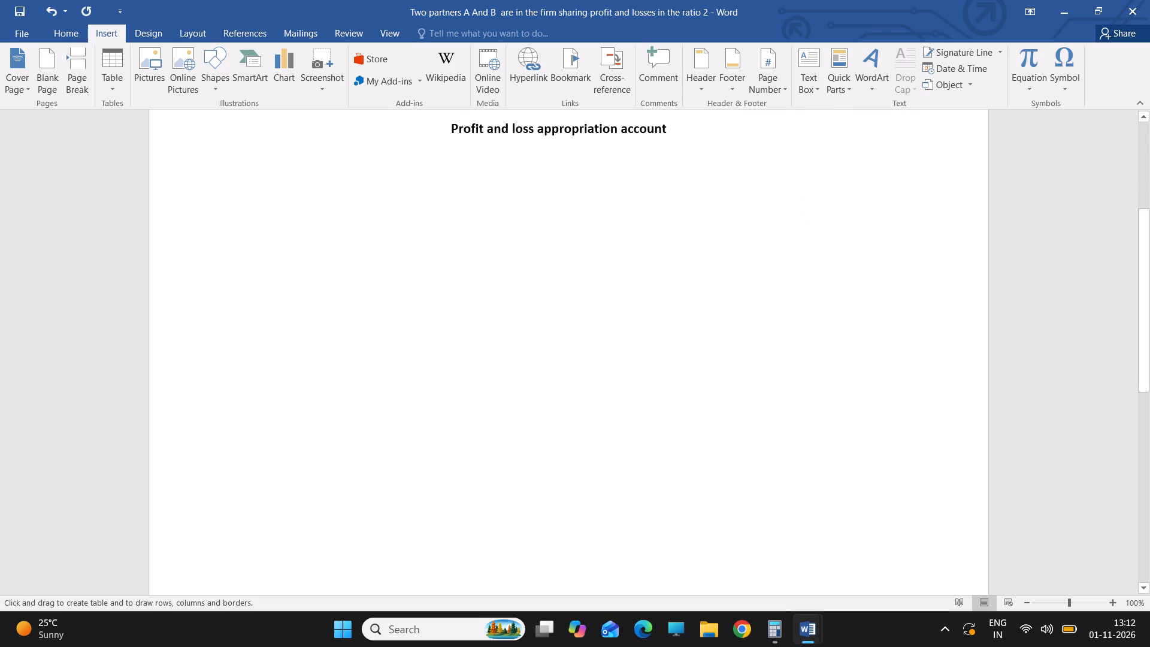
drag(218, 153, 223, 161)
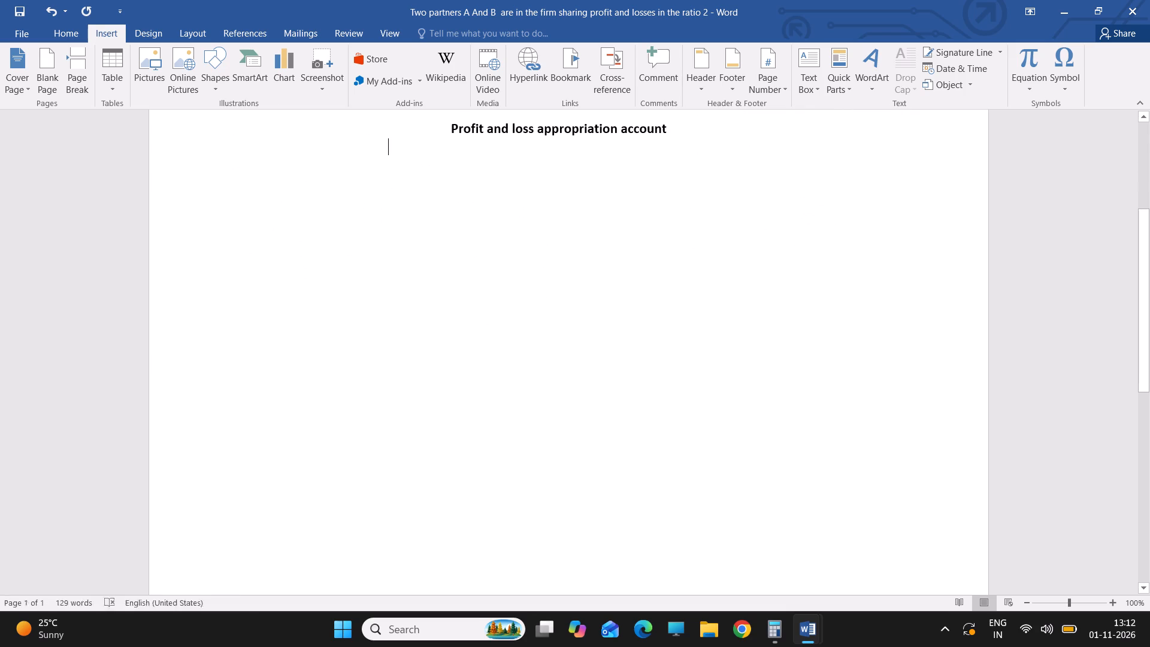
drag(223, 161, 505, 539)
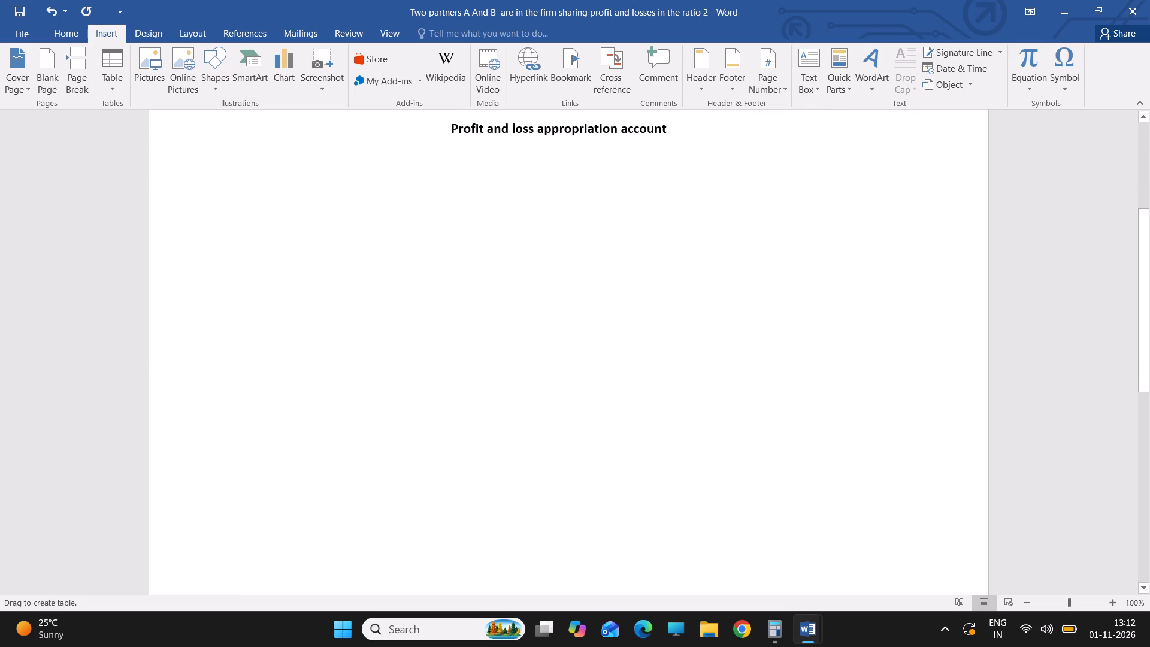
drag(505, 539, 504, 540)
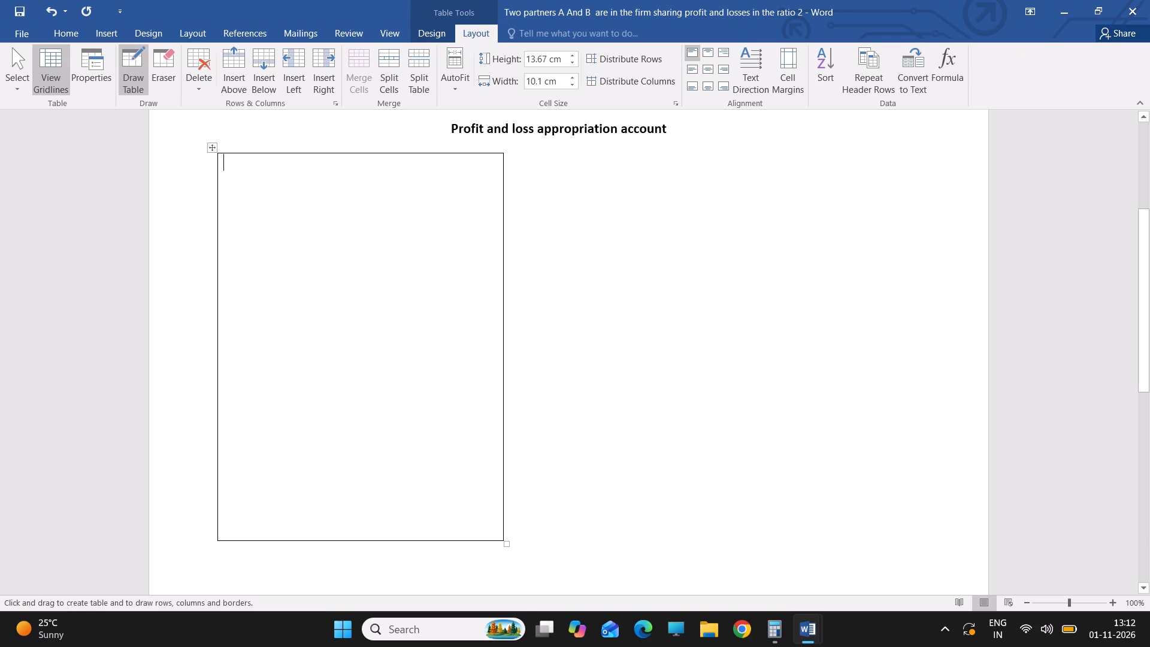
Draw three more full-height columns beside the first: one about 3.26 cm wide, one about 9.04 cm wide, and a final narrow one.
drag(504, 153, 579, 449)
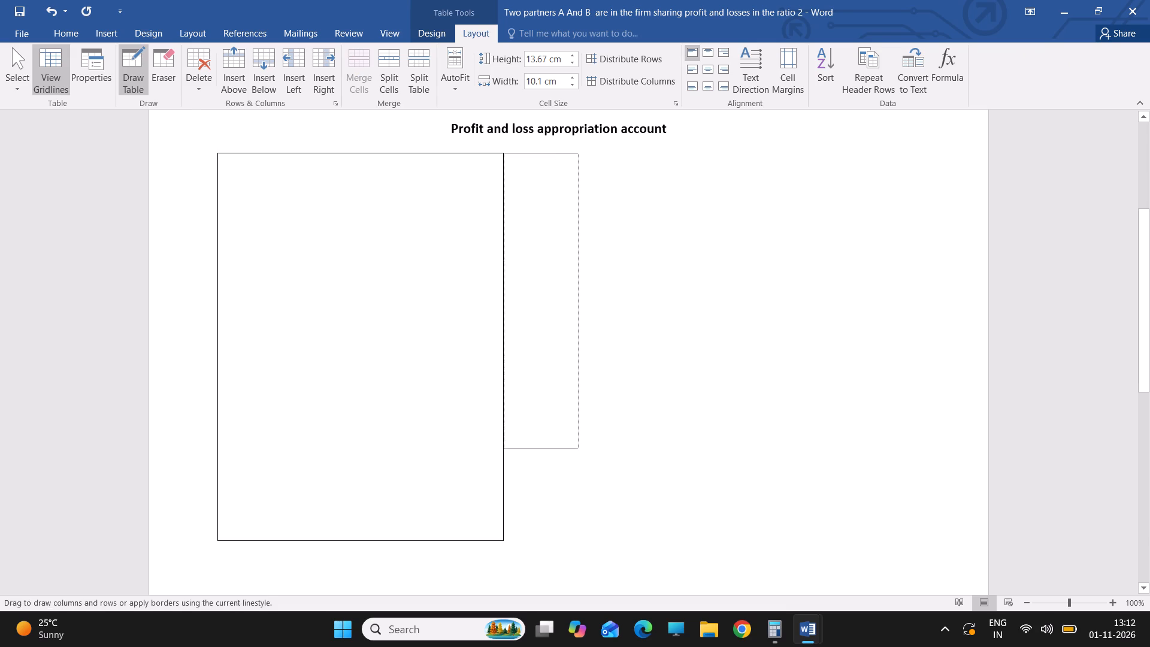
drag(579, 449, 592, 543)
drag(592, 543, 596, 540)
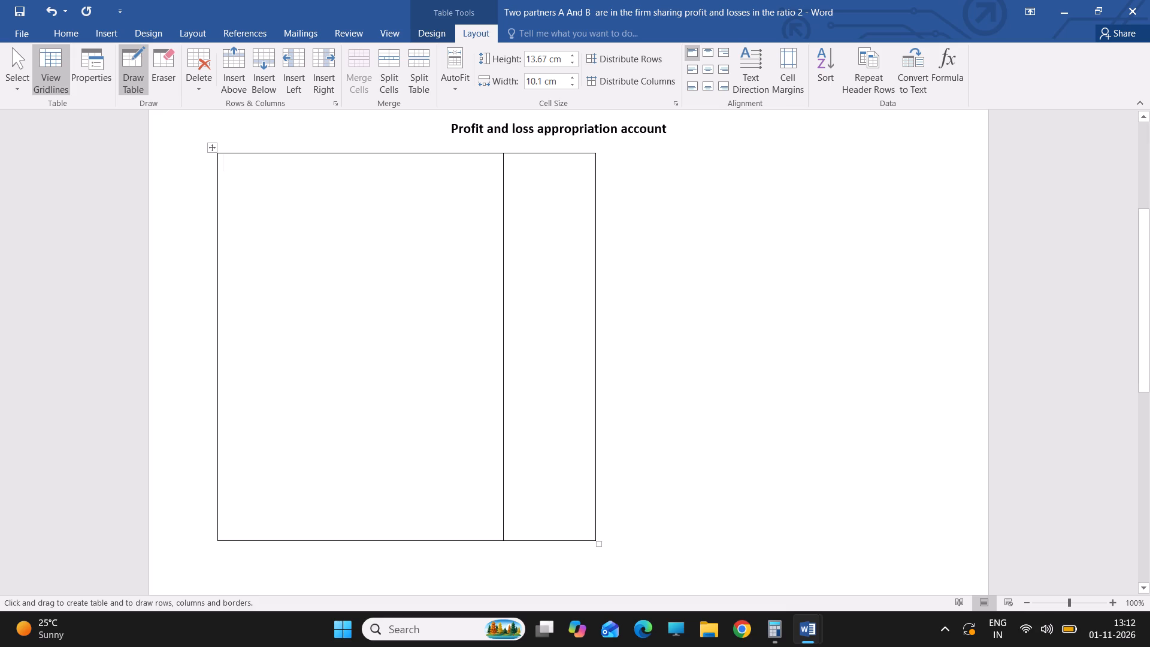
drag(597, 155, 667, 324)
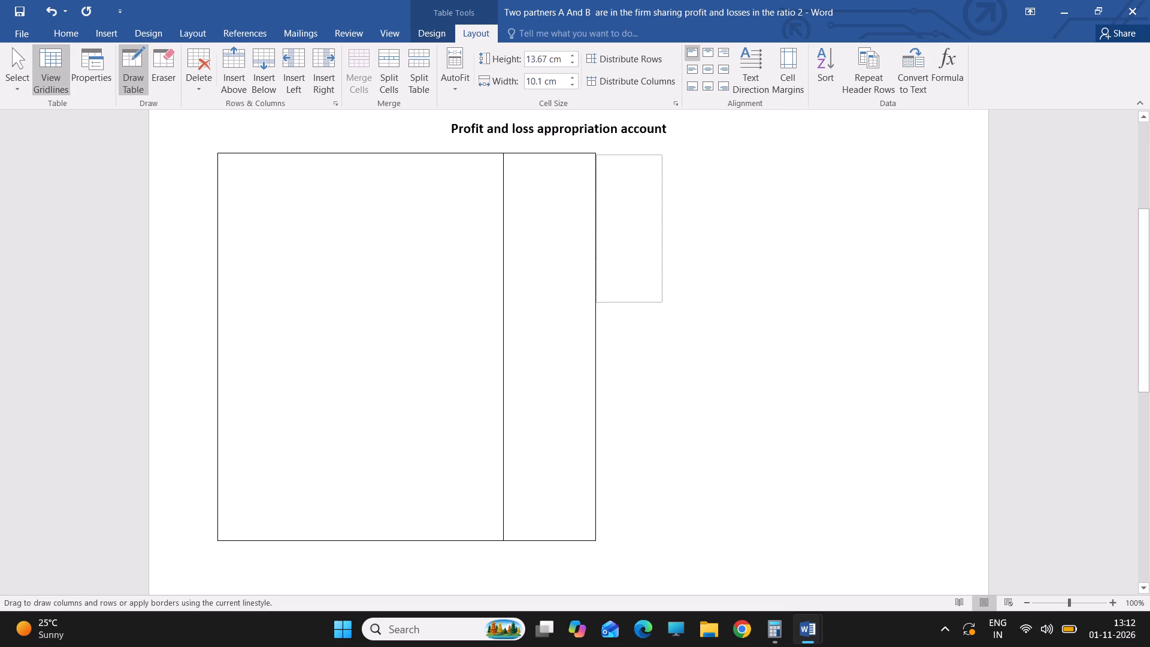
drag(667, 324, 851, 555)
drag(851, 555, 859, 544)
drag(859, 544, 849, 537)
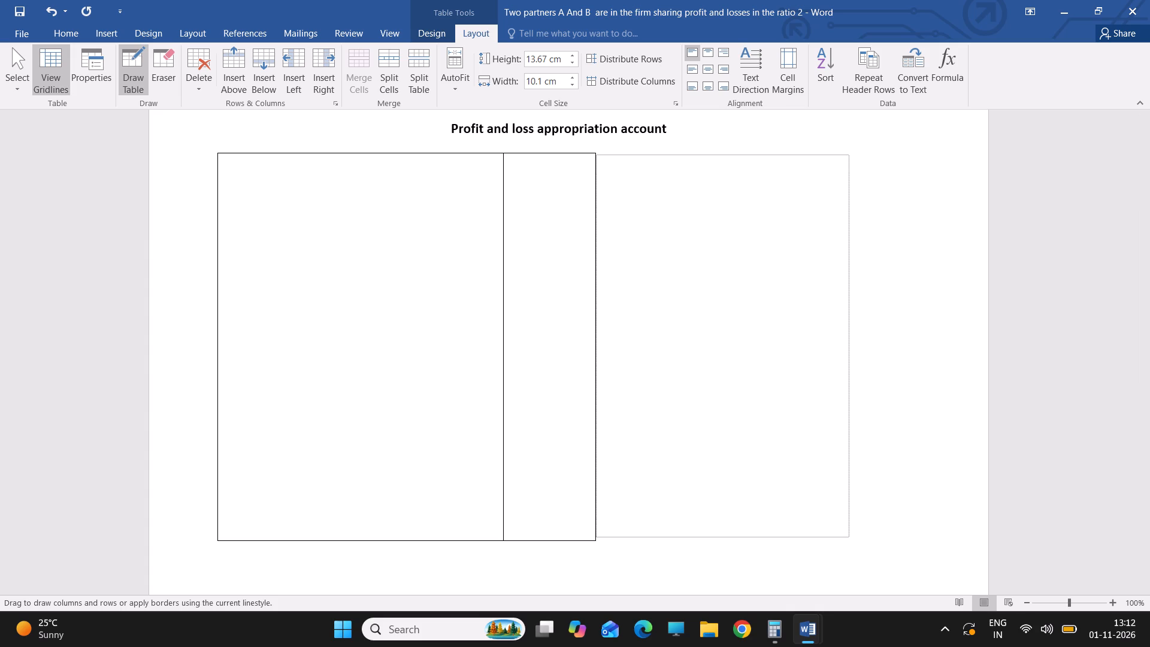
drag(849, 537, 850, 526)
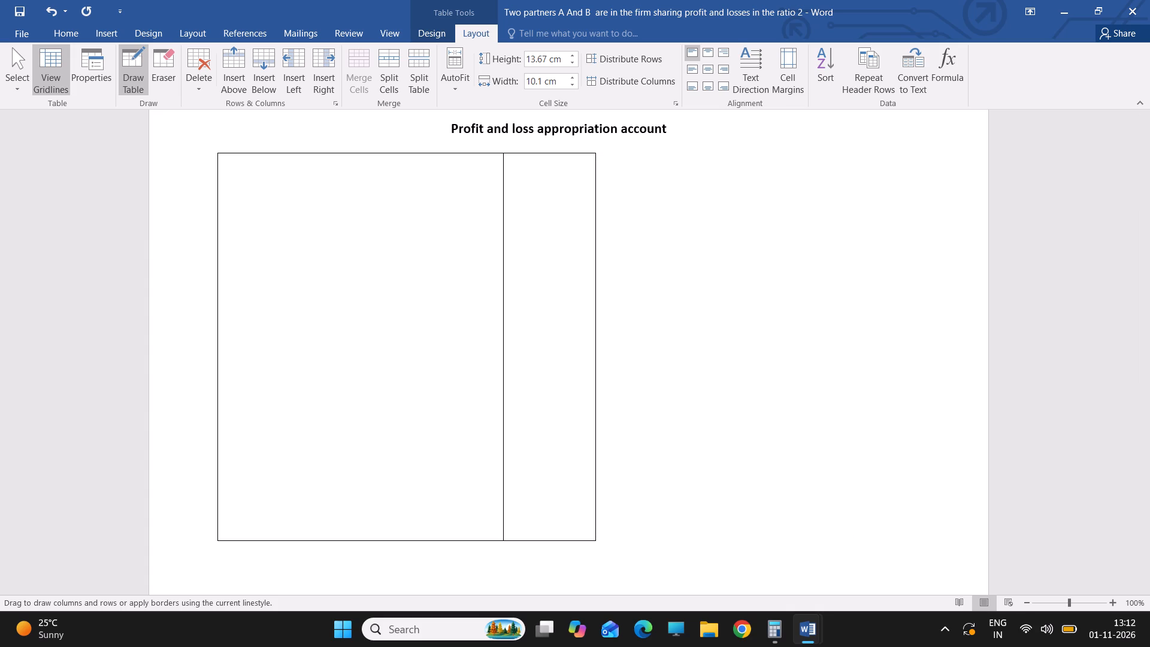
drag(850, 526, 852, 539)
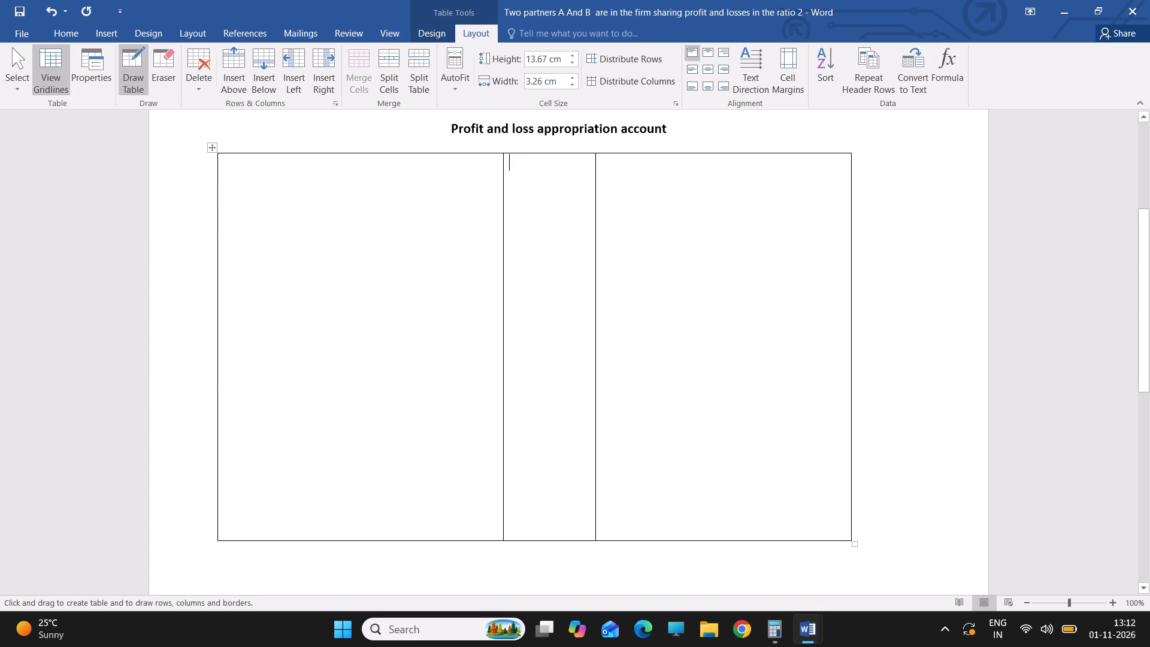
drag(852, 156, 944, 543)
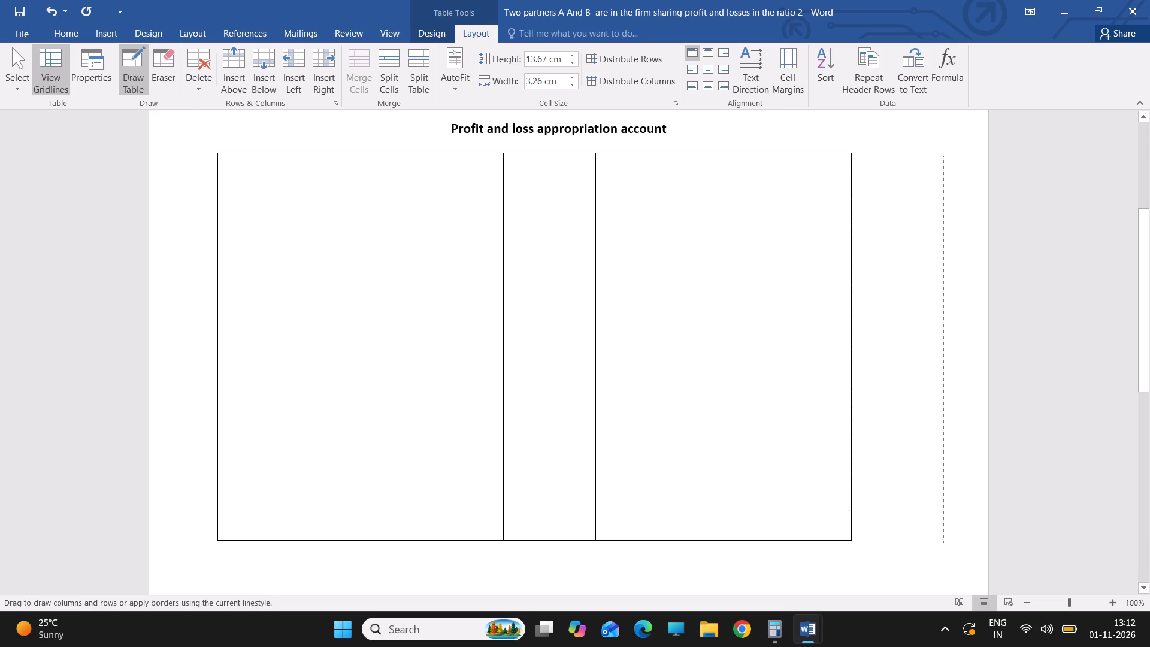
drag(944, 543, 948, 541)
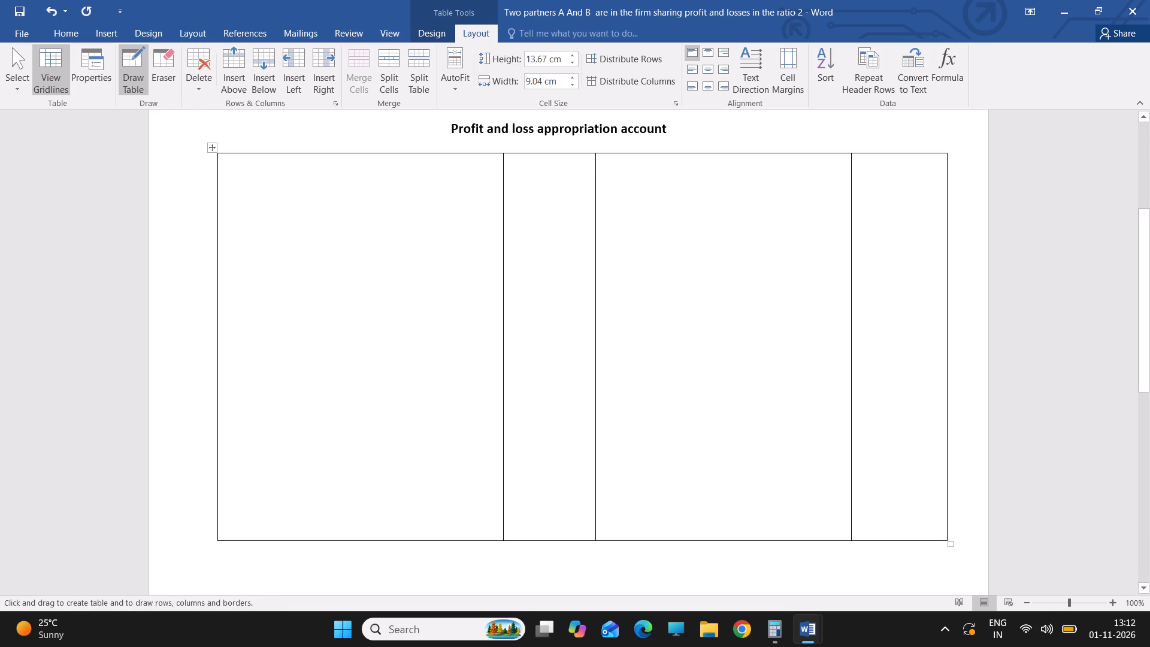
Draw a single solid ½ pt horizontal border across all four columns to form a header row about 0.91 cm high.
click(422, 31)
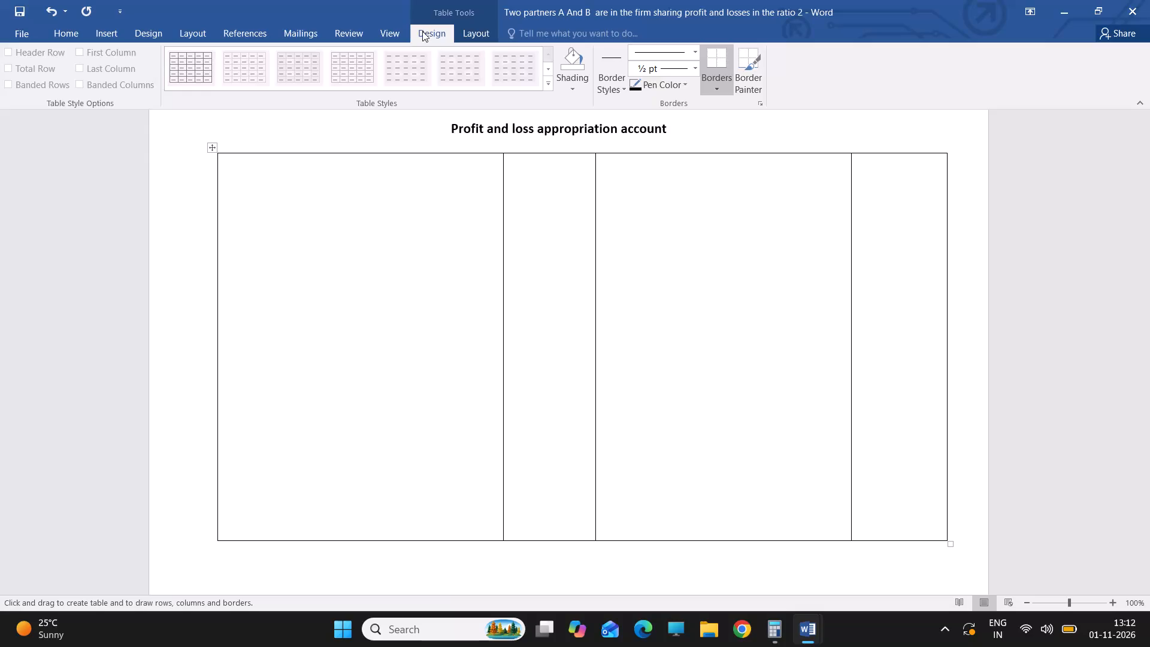
click(658, 50)
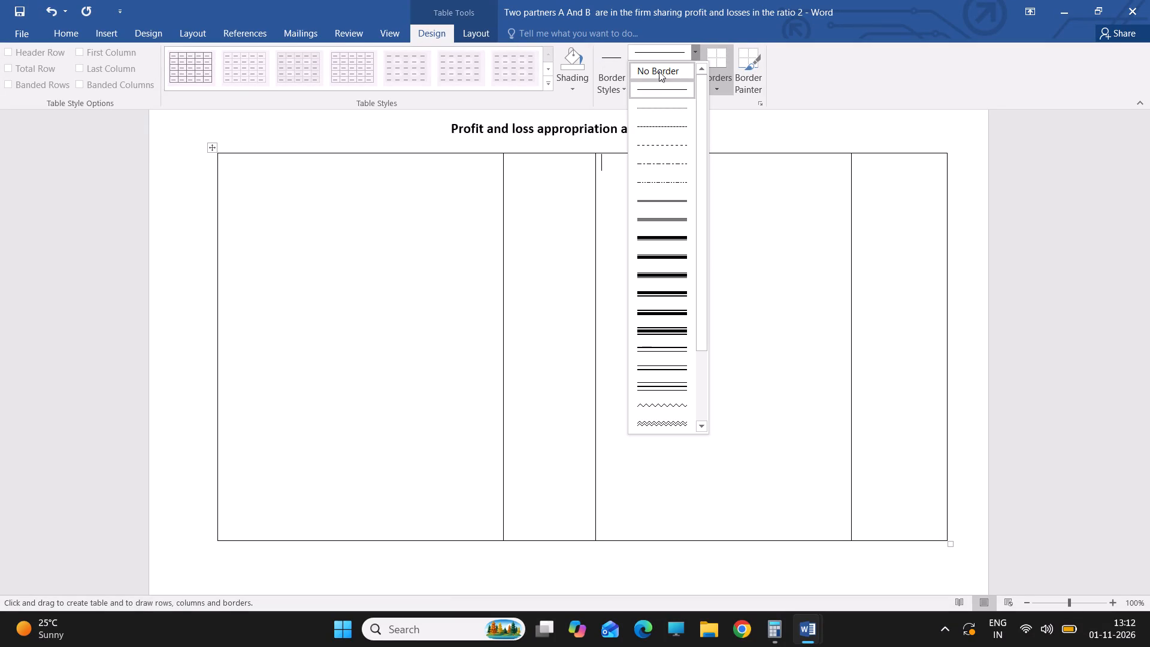
click(662, 88)
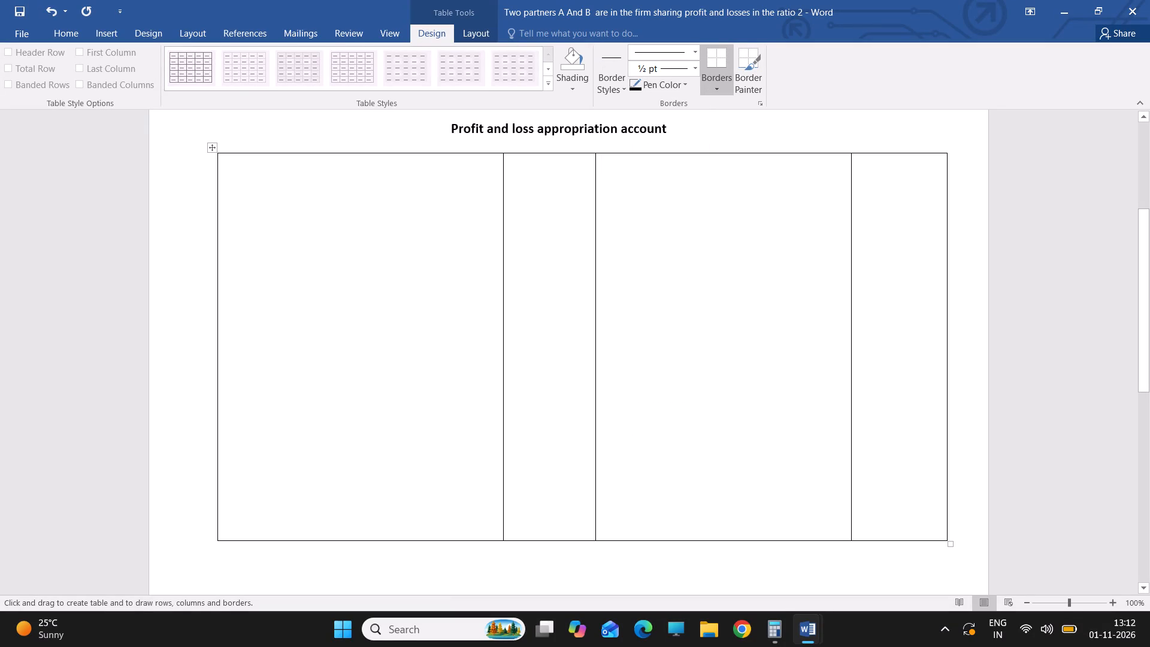
drag(218, 180, 774, 178)
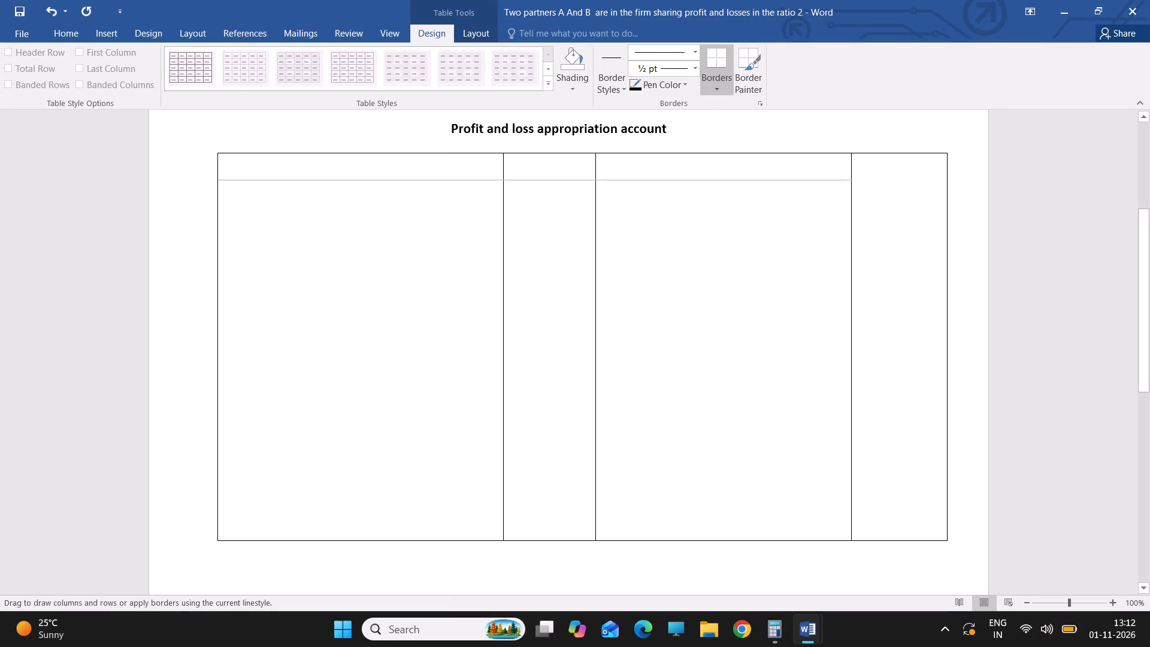
drag(774, 178, 872, 182)
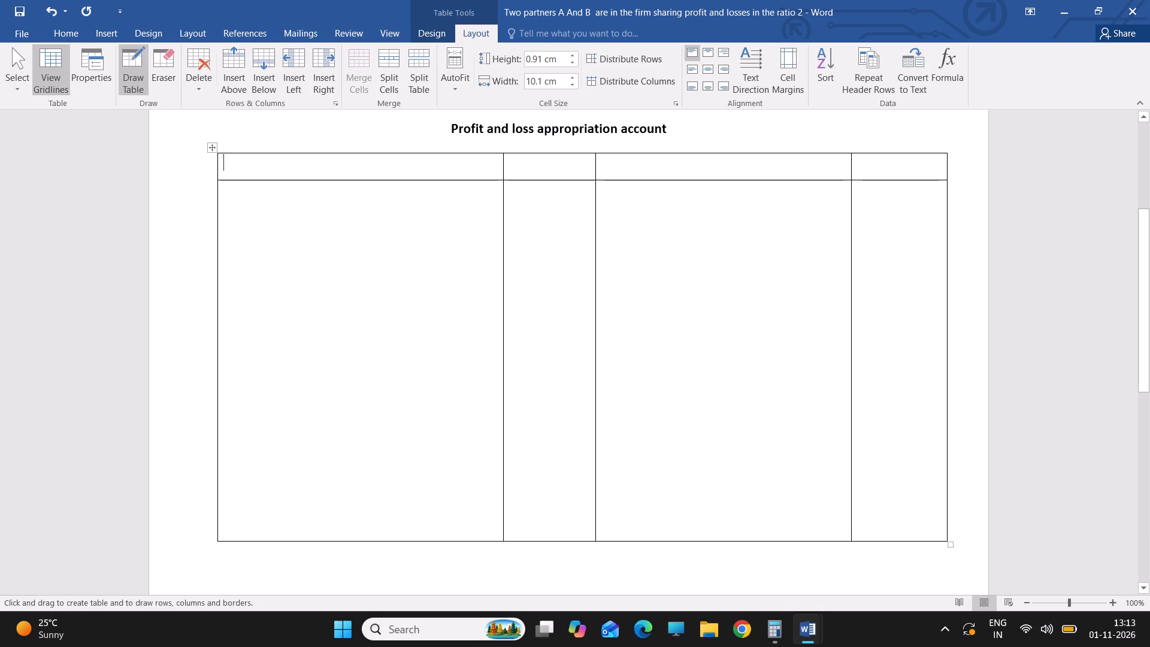
Enter the heading "Particulars" in the first header cell, indented with leading spaces.
key(space)
key(space)
key(space)
key(space)
key(space)
key(space)
key(space)
key(space)
key(space)
key(space)
key(space)
key(space)
key(space)
key(space)
key(space)
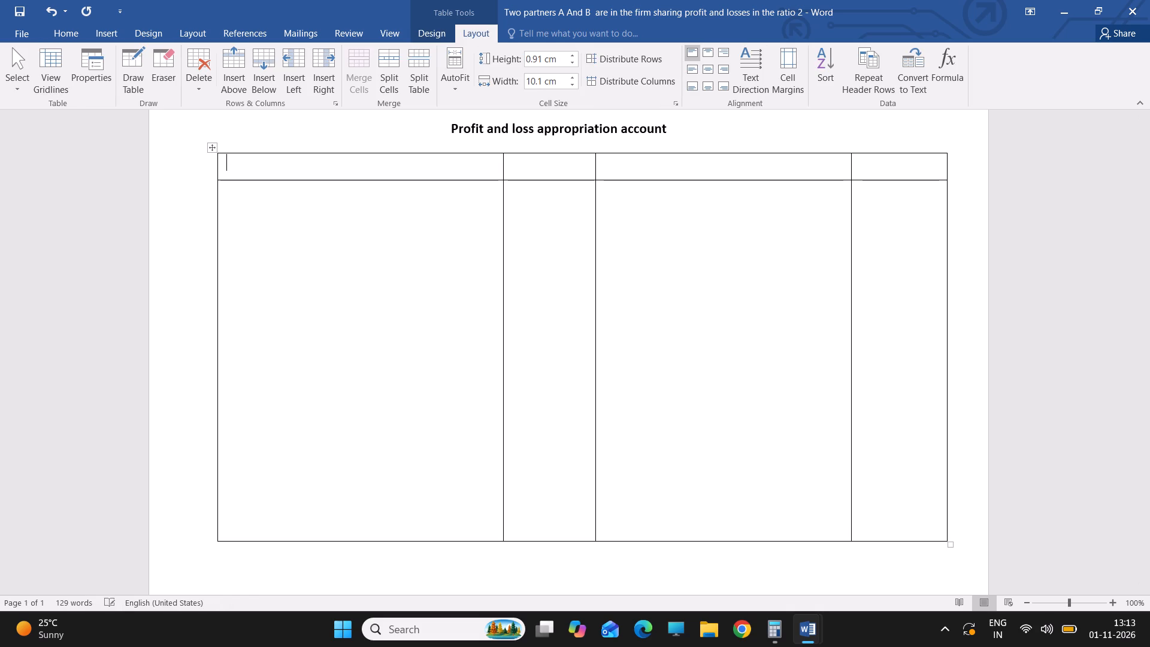
key(space)
click(68, 31)
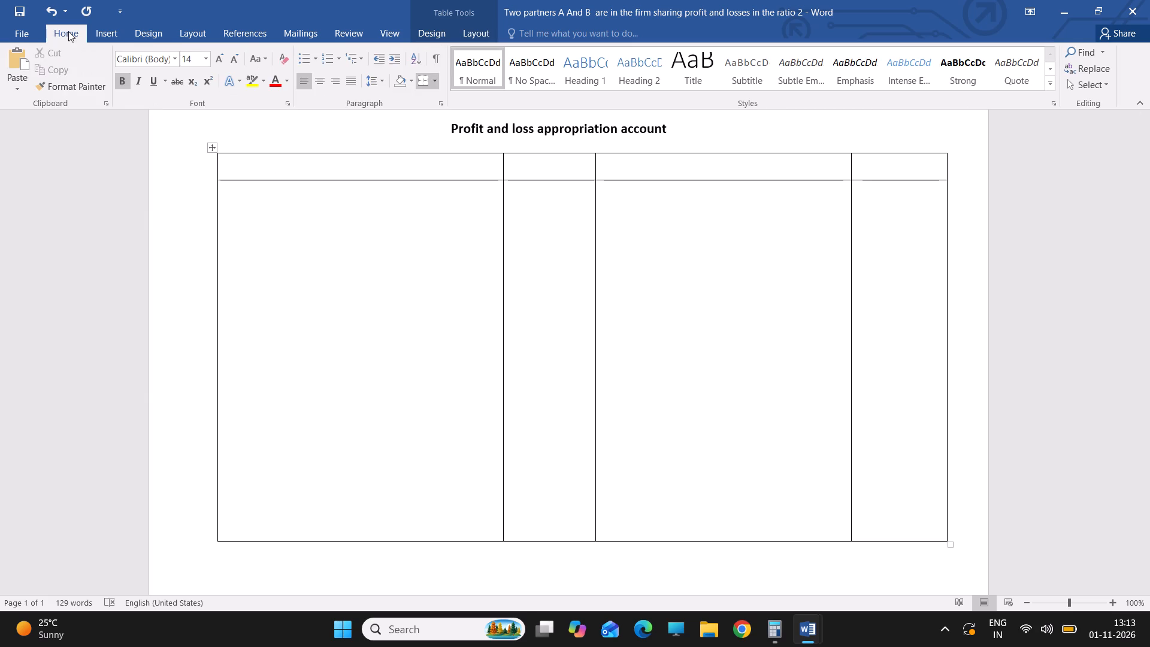
text(Partivu)
key(BackSpace)
key(BackSpace)
text(cui)
key(BackSpace)
text(lars)
key(space)
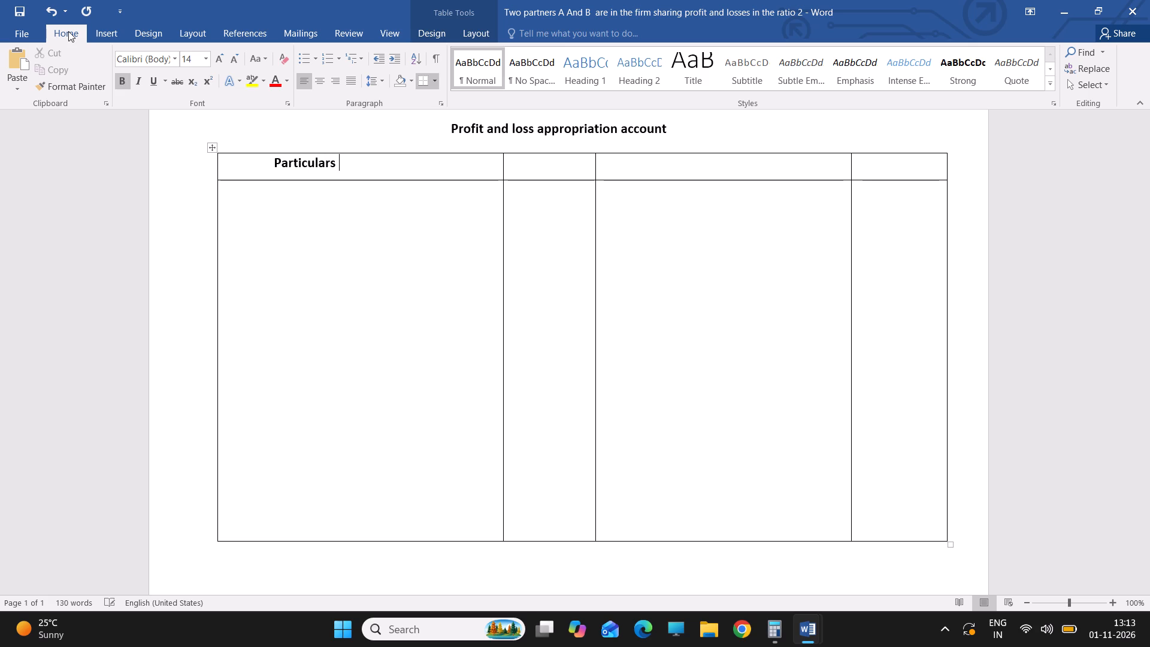
Shift "Particulars" in the first header cell further toward the cell's centre with additional leading spaces.
key(Left)
key(Left)
key(Left)
key(Left)
key(Left)
key(Left)
key(Left)
key(Left)
key(Left)
key(Left)
key(Left)
key(Left)
key(space)
key(space)
key(space)
key(space)
key(space)
key(space)
key(space)
key(space)
key(space)
key(space)
key(space)
key(space)
key(space)
key(space)
key(space)
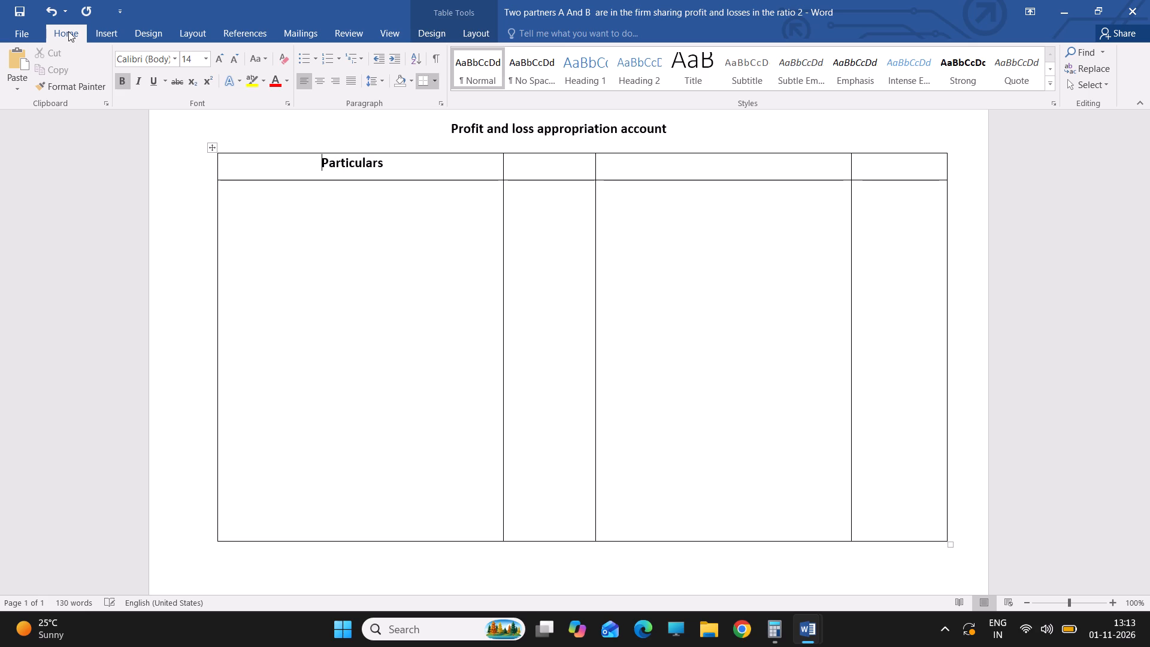
Enter the heading "Amount" in the second header cell and centre it roughly with three leading spaces.
key(Right)
key(Right)
key(Right)
key(Right)
key(Right)
key(Right)
key(Right)
key(Right)
key(Right)
key(Right)
key(Right)
key(Right)
key(Right)
text(amount)
key(space)
key(Left)
key(Left)
key(Left)
key(Left)
key(Left)
key(Left)
key(Left)
key(Left)
key(Left)
key(Left)
key(Left)
key(Left)
key(Right)
key(Right)
key(Right)
key(Right)
key(Right)
key(space)
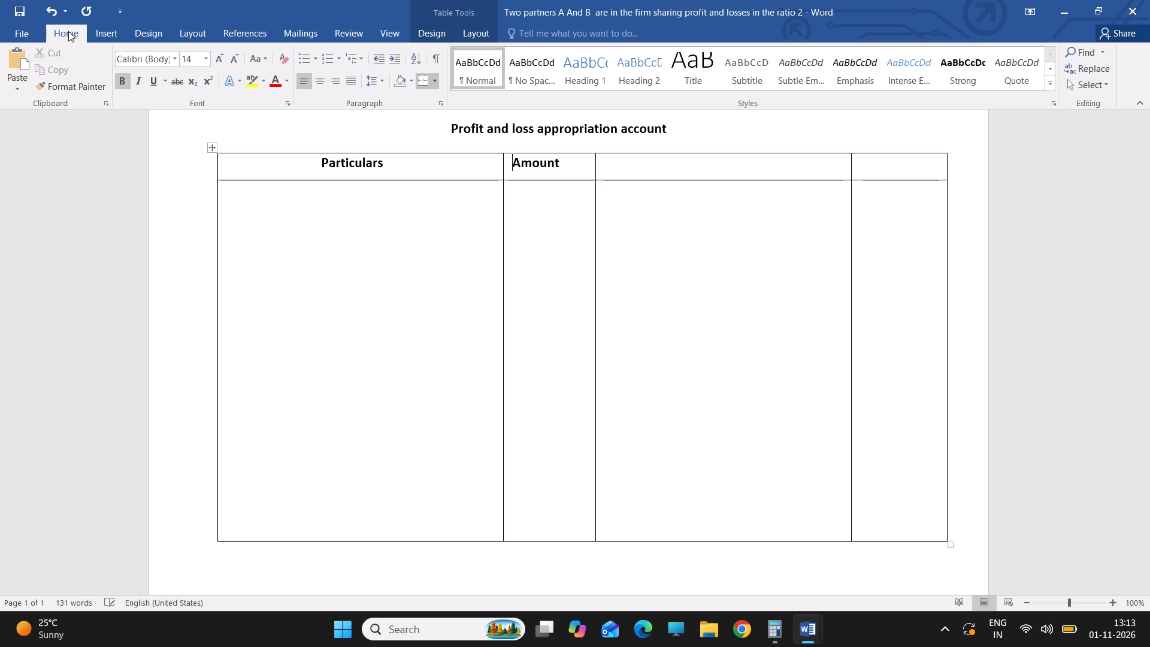
key(space)
key(space)
Enter the heading "Particulars" in the third header cell and move it to about the cell's centre with leading spaces.
key(Right)
key(Right)
key(Right)
key(Right)
key(Right)
key(Right)
key(Right)
key(Right)
text(Particulars)
key(space)
key(Left)
key(Left)
key(Left)
key(Left)
key(Left)
key(Left)
key(Left)
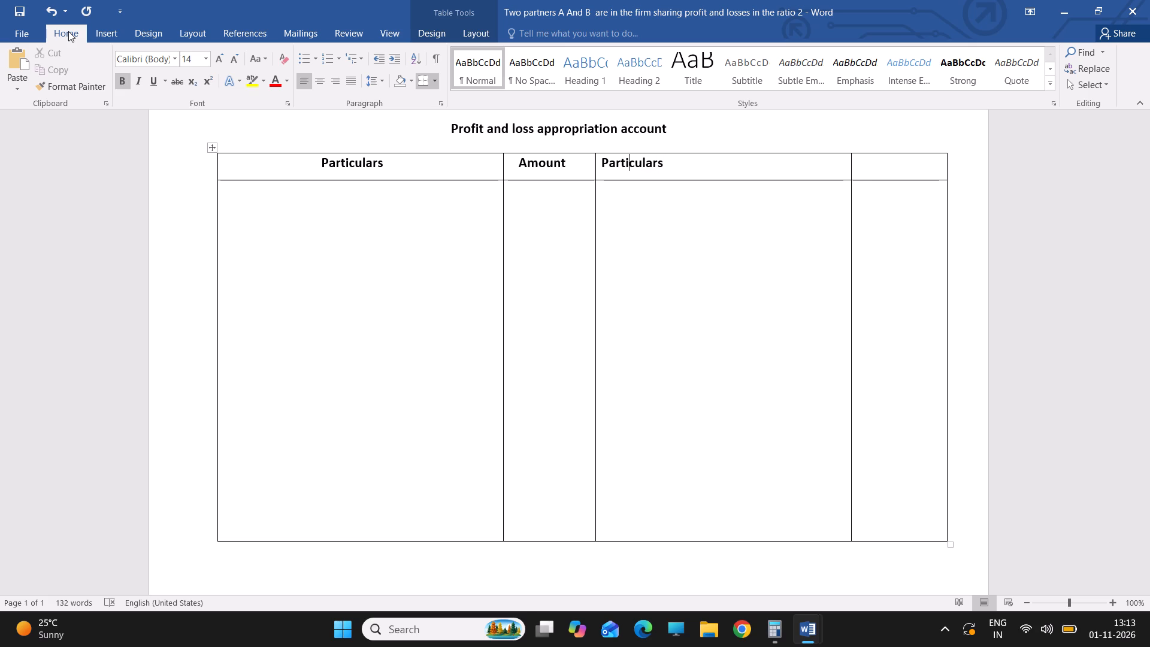
key(Left)
key(Left)
key(Left)
key(Left)
key(Left)
key(space)
key(space)
key(space)
key(space)
key(space)
key(space)
key(space)
key(space)
key(space)
key(space)
key(space)
key(space)
key(space)
key(space)
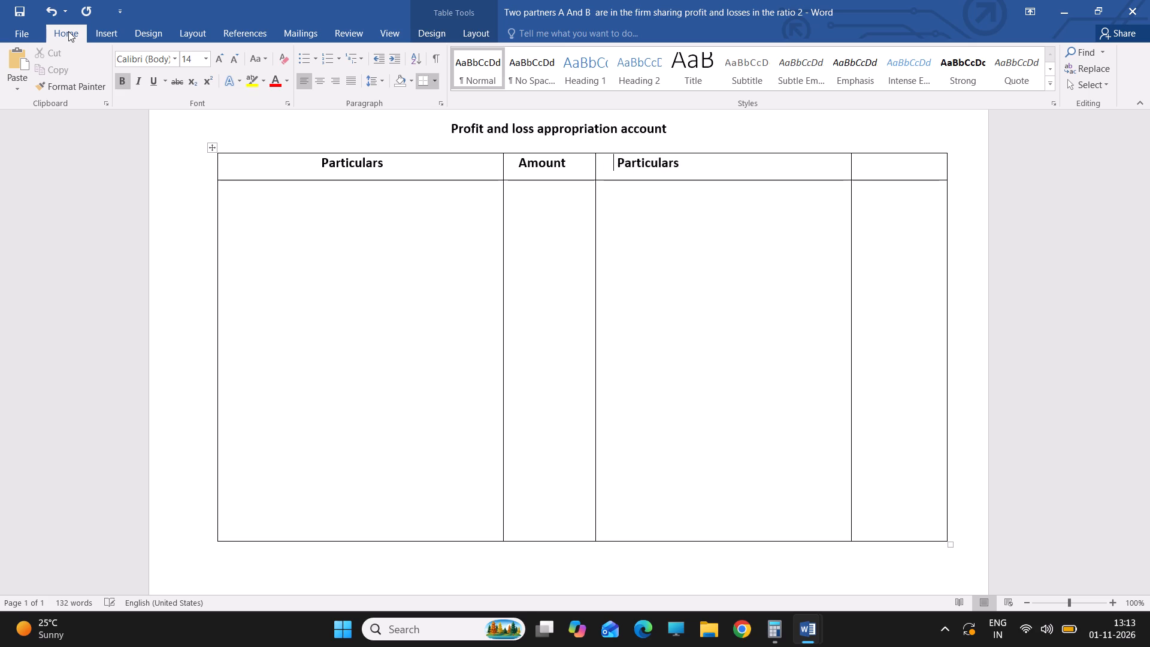
key(space)
key(space)
key(space)
key(space)
key(space)
key(space)
key(space)
key(space)
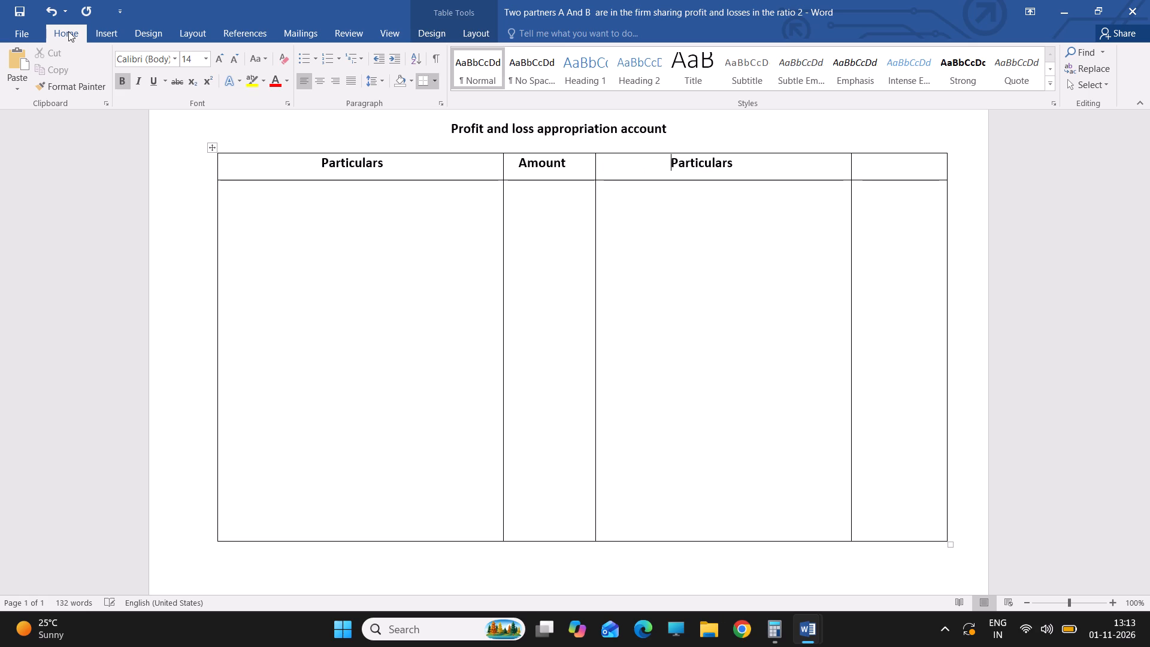
key(space)
key(space)
key(space)
key(space)
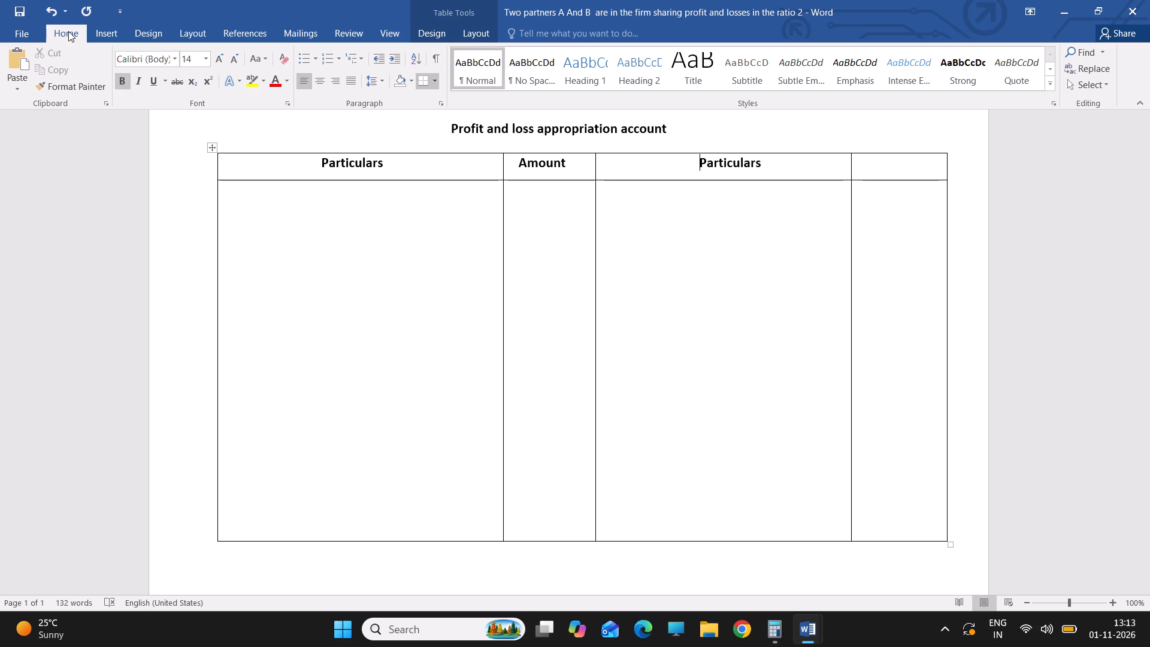
Enter the heading "Amount" in the fourth header cell.
key(Right)
key(Right)
key(Right)
key(Right)
key(Right)
key(Right)
key(Right)
key(Right)
key(Right)
key(Right)
key(Right)
key(Right)
key(Right)
text(a)
key(space)
key(m)
key(BackSpace)
key(BackSpace)
text(mount)
key(space)
Shift "Amount" in the fourth header cell to about the cell's centre with four leading spaces.
key(Left)
key(Left)
key(Left)
key(Left)
key(Left)
key(Left)
key(Left)
key(Left)
key(Right)
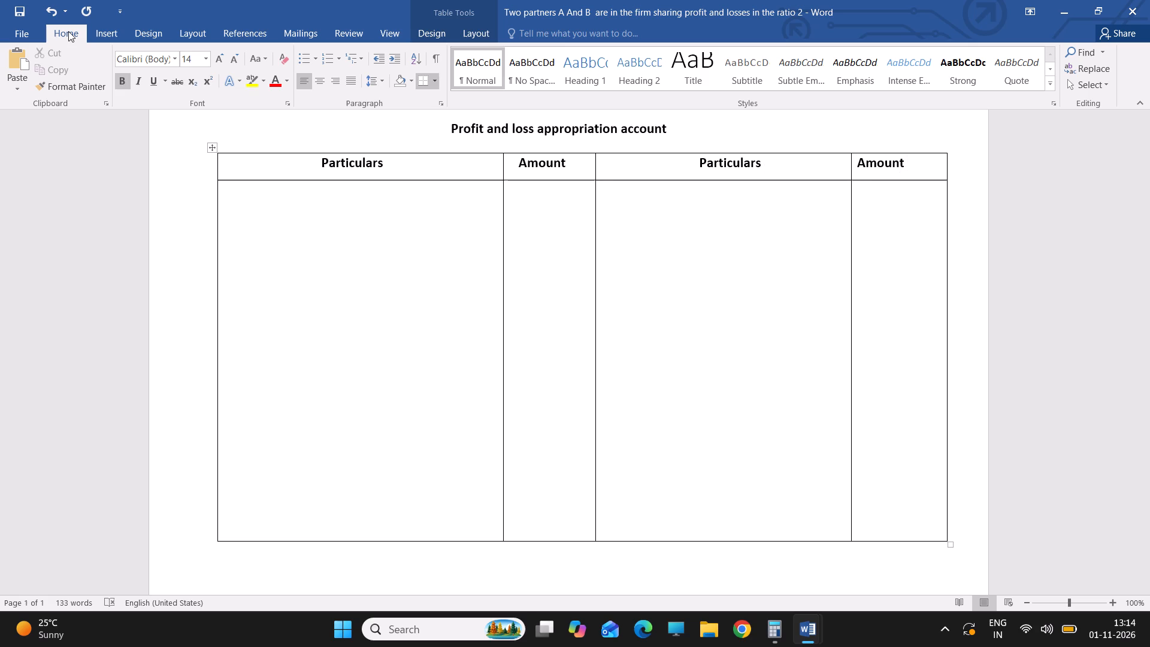
key(space)
key(space)
key(space)
key(space)
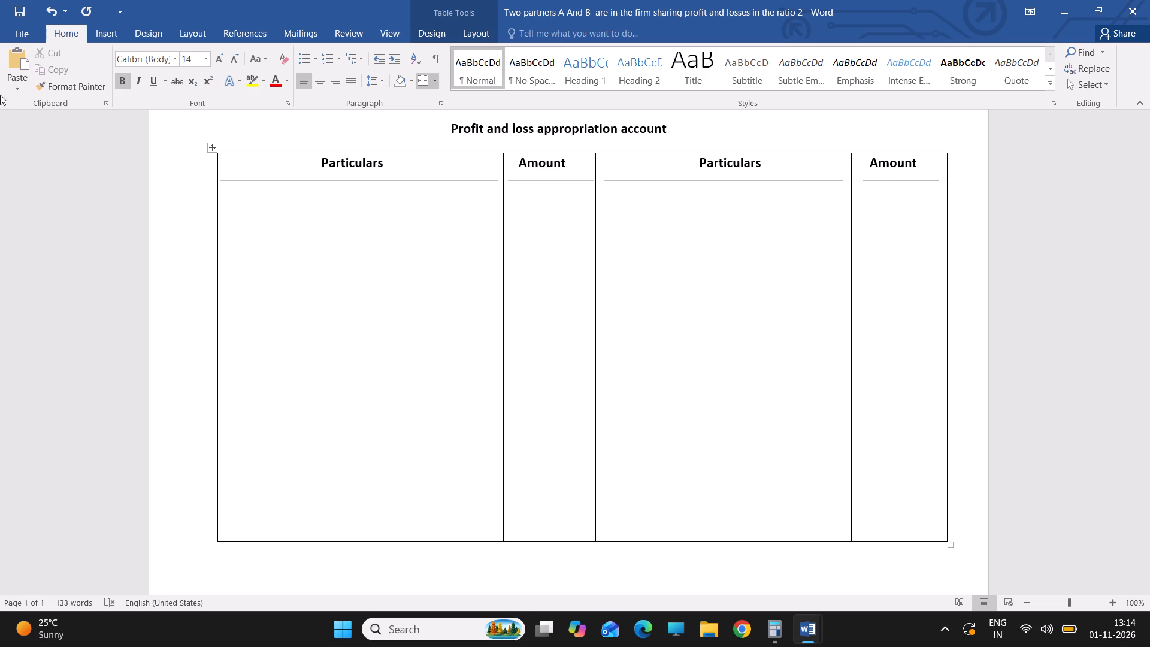
Begin an entry with "By" at the top of the body cell under the second Particulars heading.
click(715, 325)
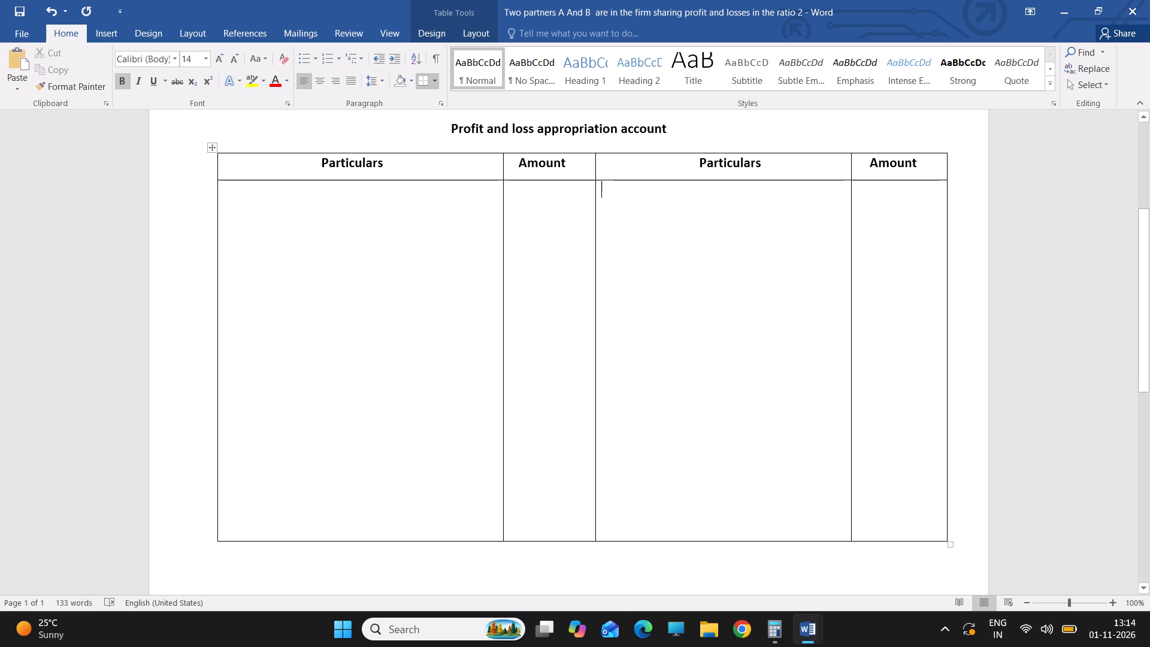
key(shift+Return)
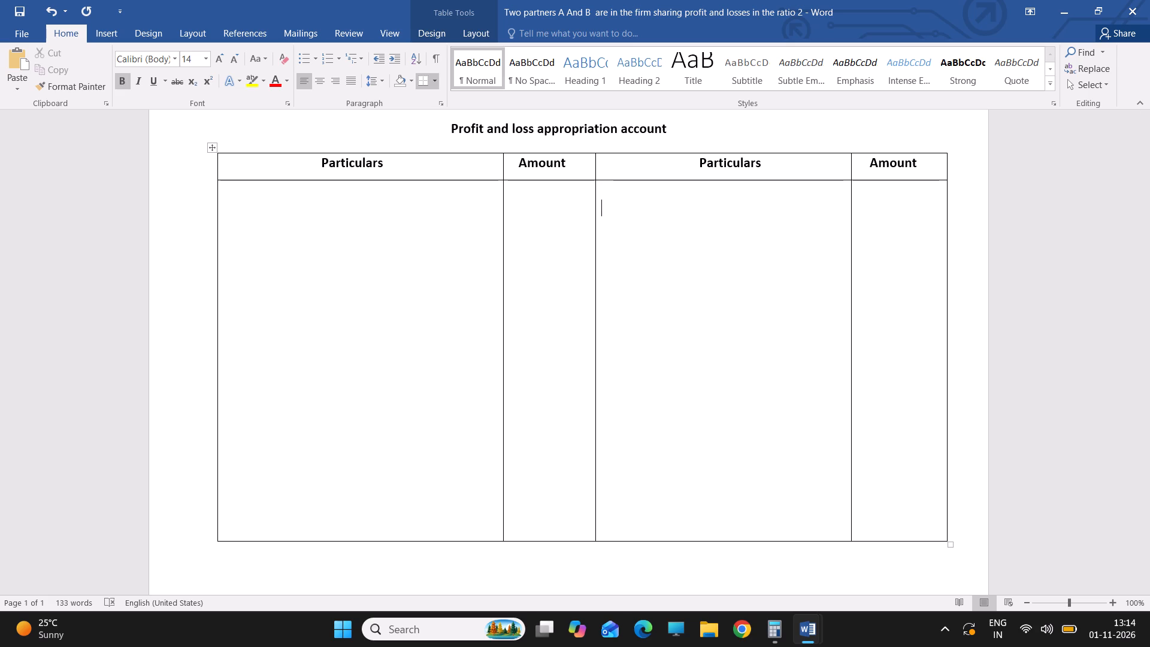
key(BackSpace)
key(shift+Return)
key(BackSpace)
key(shift+b)
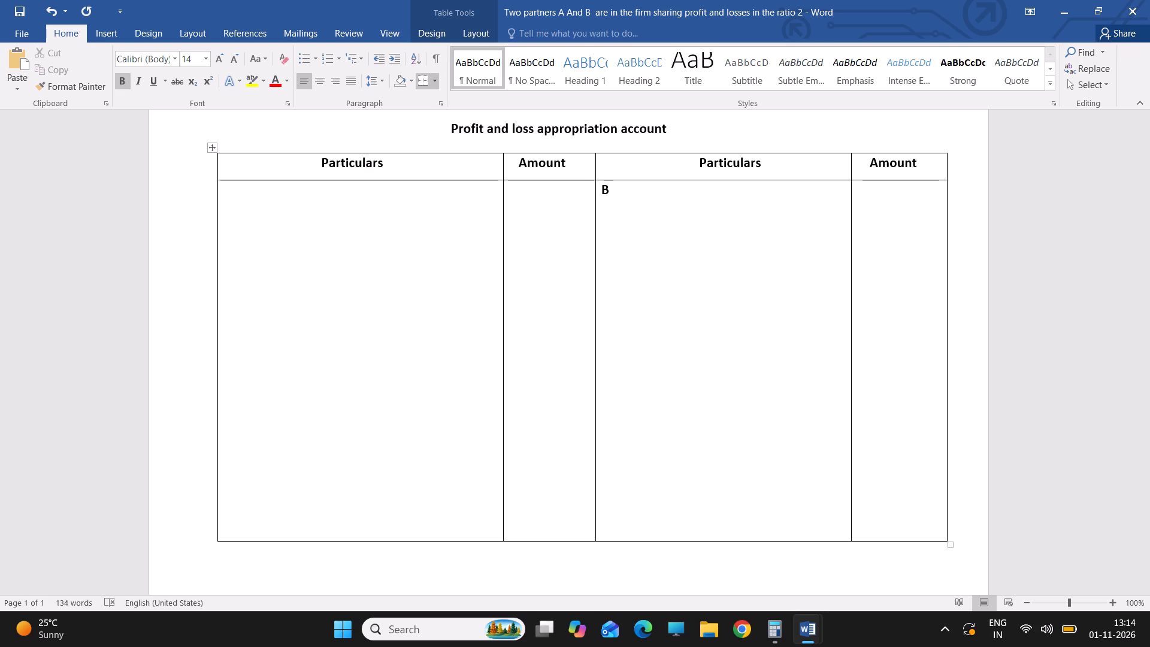
text(y)
key(space)
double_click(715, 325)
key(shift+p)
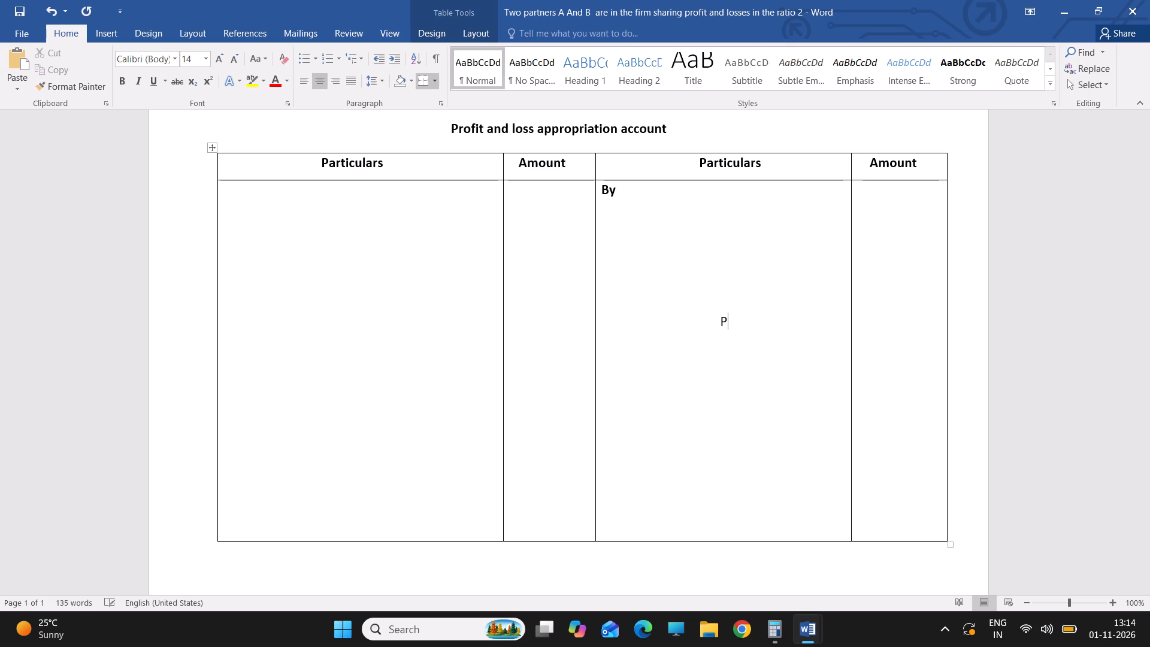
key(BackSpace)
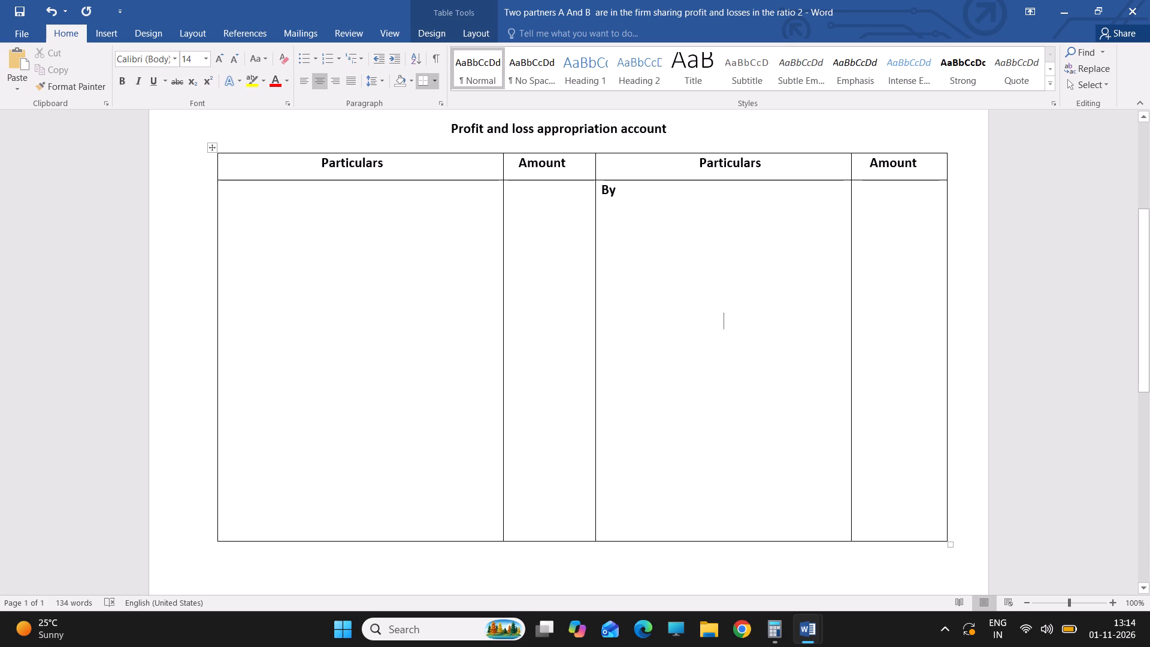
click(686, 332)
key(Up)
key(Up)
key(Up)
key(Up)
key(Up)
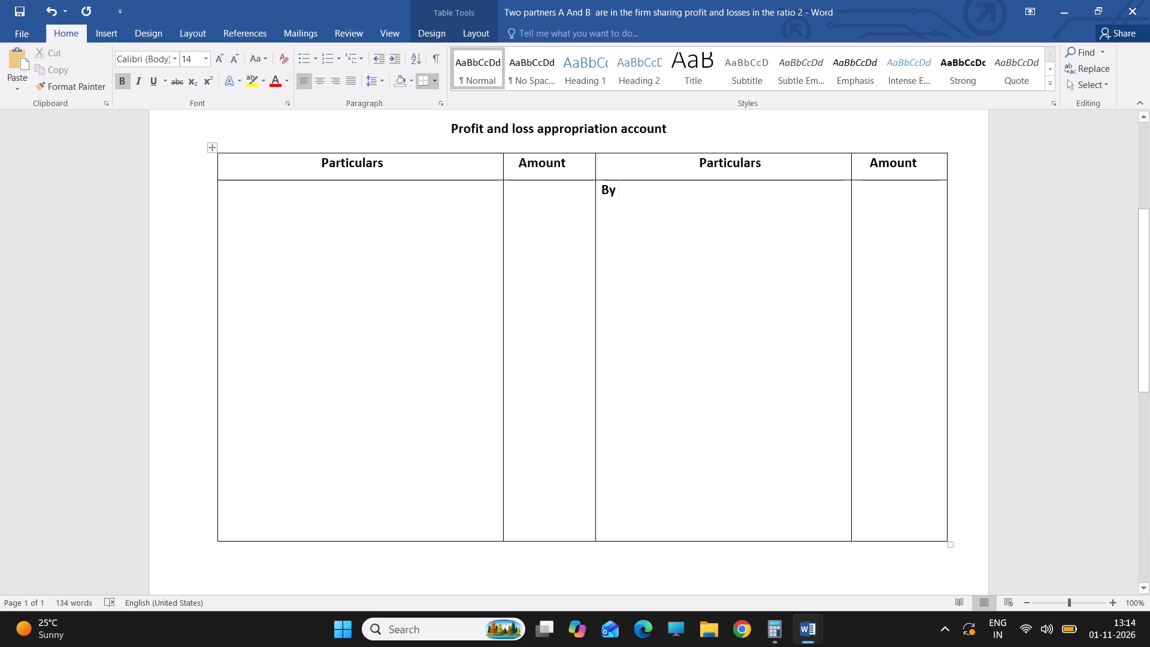
Complete the entry after "By" with "profit and loss A/c" in the third column's body cell.
text(profit ans)
key(space)
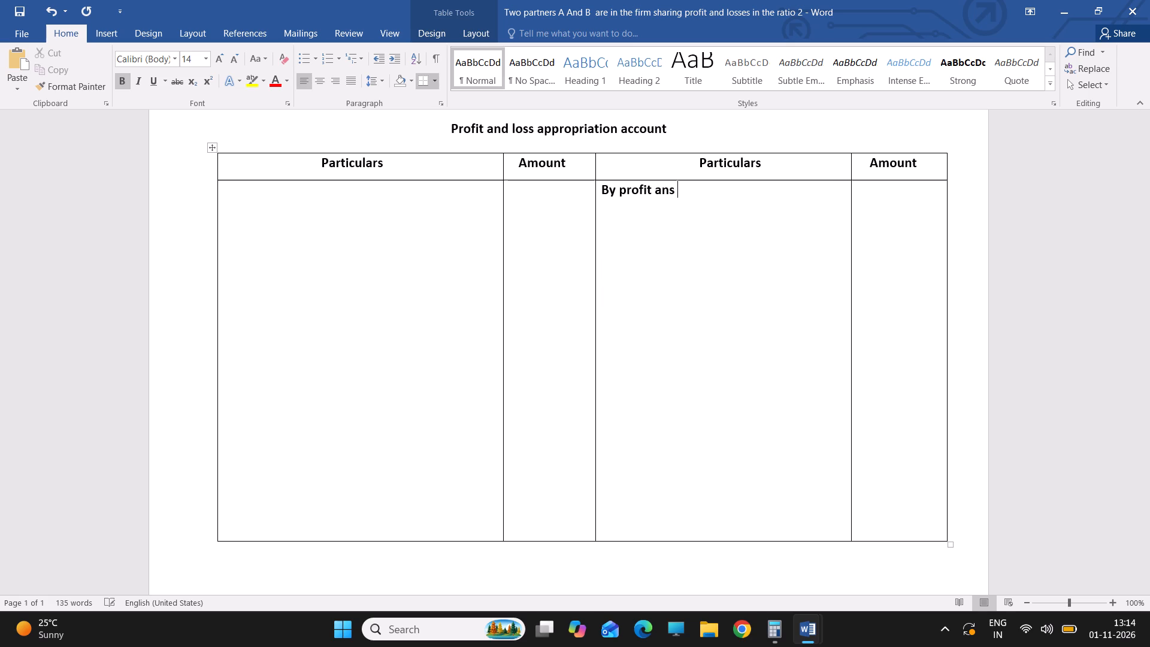
key(BackSpace)
key(BackSpace)
text(d loss)
key(space)
key(shift+a)
key(slash)
text(c)
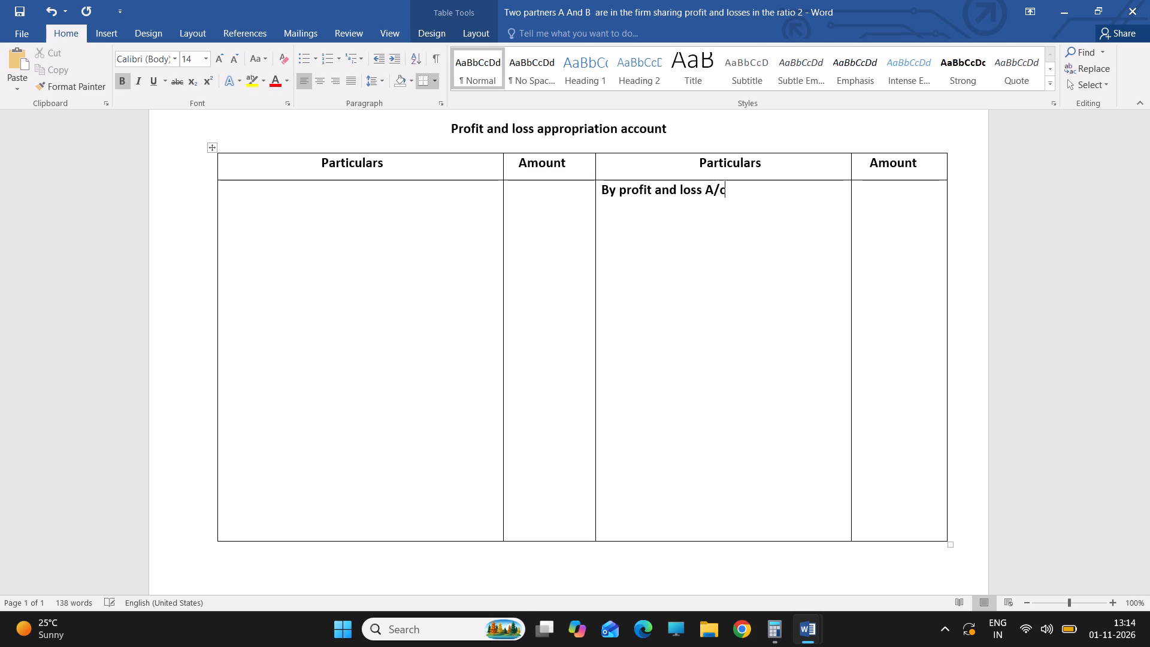
key(space)
Go to the top of the fourth column's body cell for the amount of the profit and loss A/c entry.
key(Right)
key(Right)
key(Right)
key(Right)
key(Right)
key(Right)
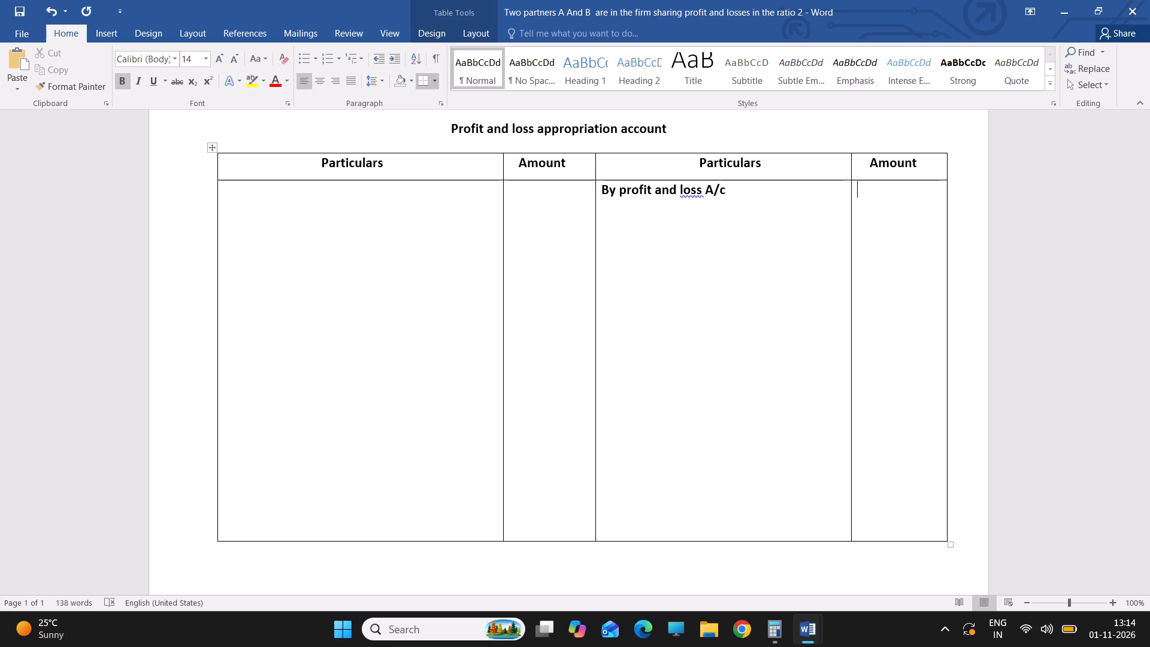
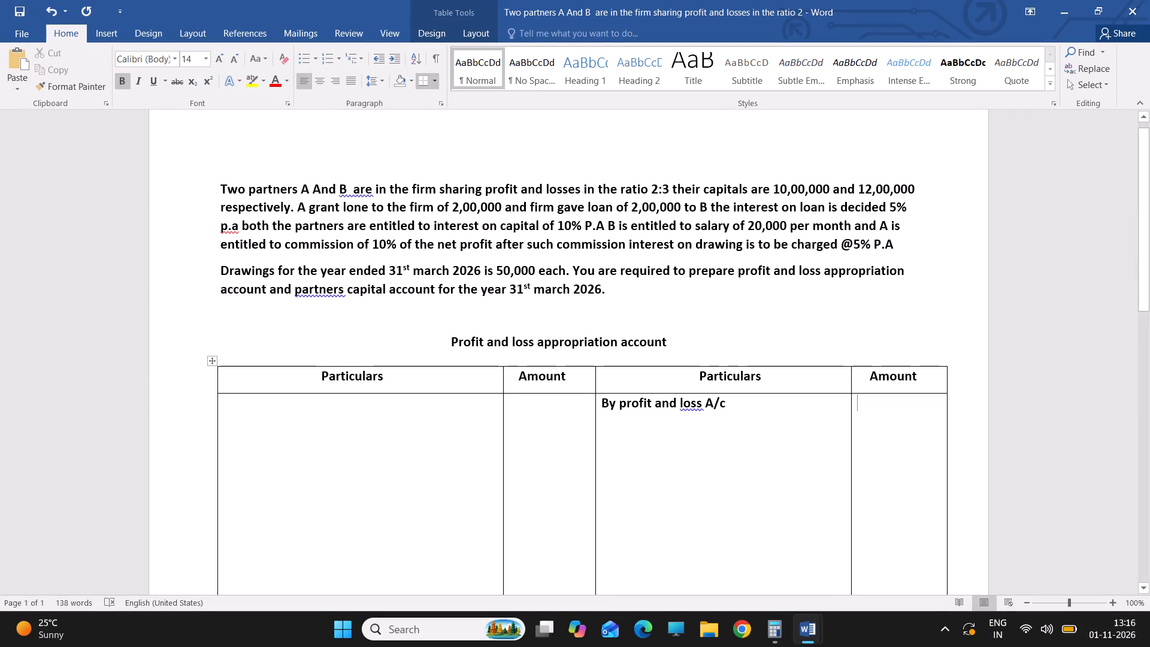
Begin a sentence reading "Net profit for the year was" at the end of the problem's drawings paragraph.
click(622, 286)
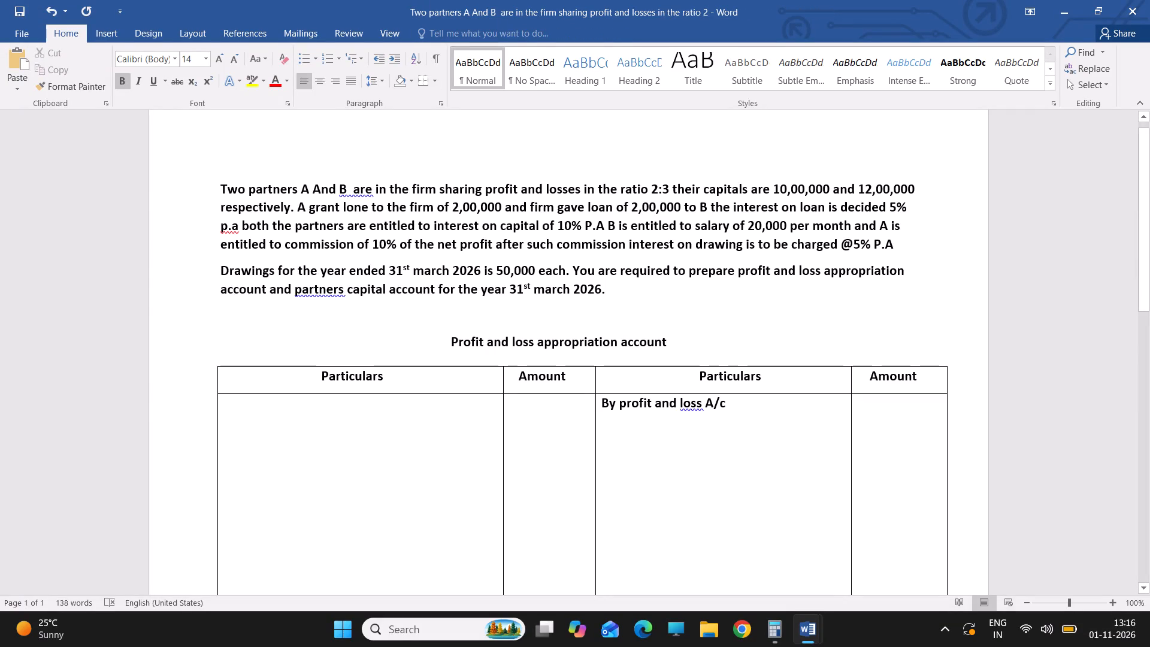
text(Ne)
text(t profit)
key(space)
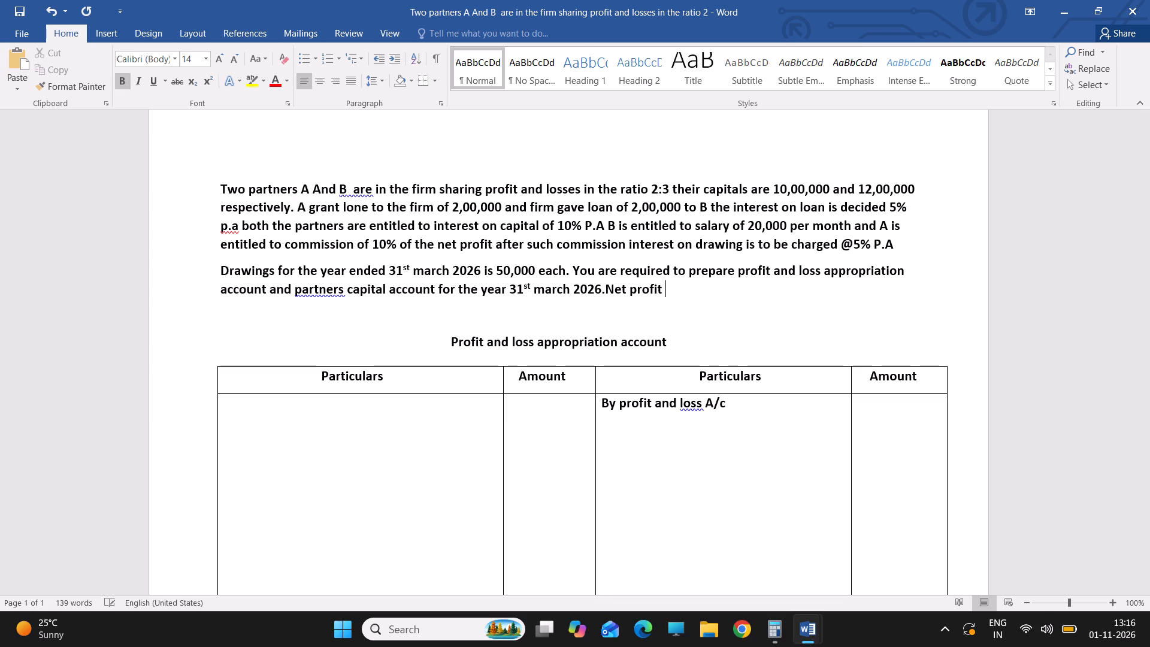
text(for the t=y)
key(BackSpace)
key(BackSpace)
key(BackSpace)
text(year)
key(space)
text(was)
key(space)
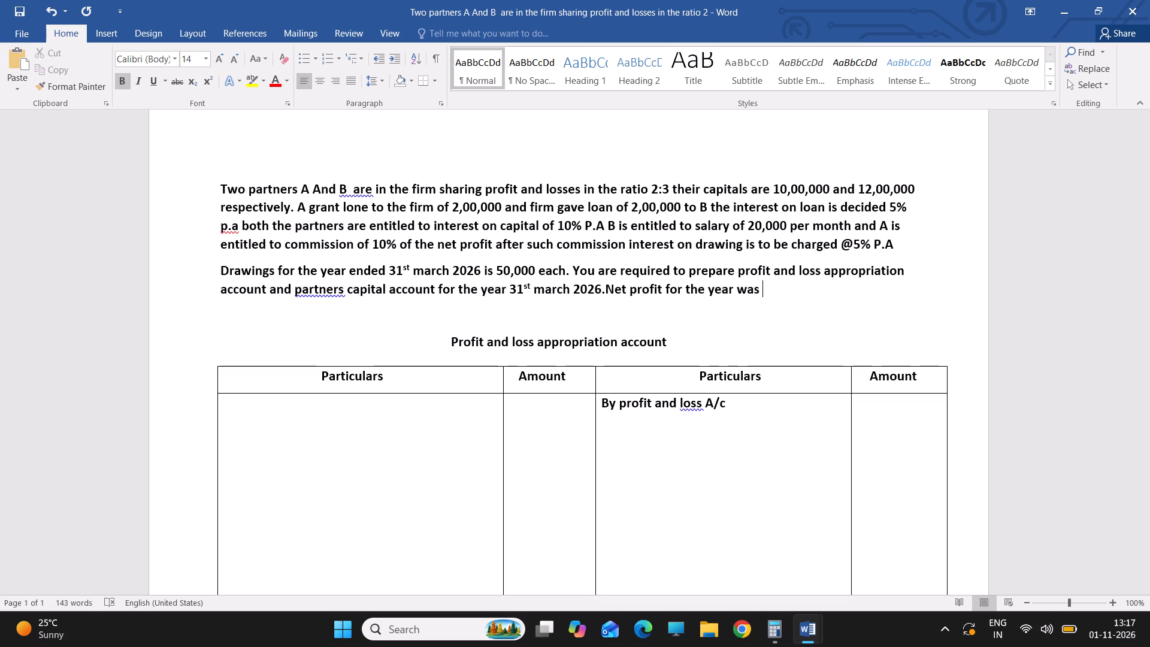
Complete the net profit sentence with the amount 14,00,000 and a full stop.
key(End)
key(Left)
key(comma)
key(Insert)
key(Insert)
key(BackSpace)
text(14)
key(comma)
text(00,000)
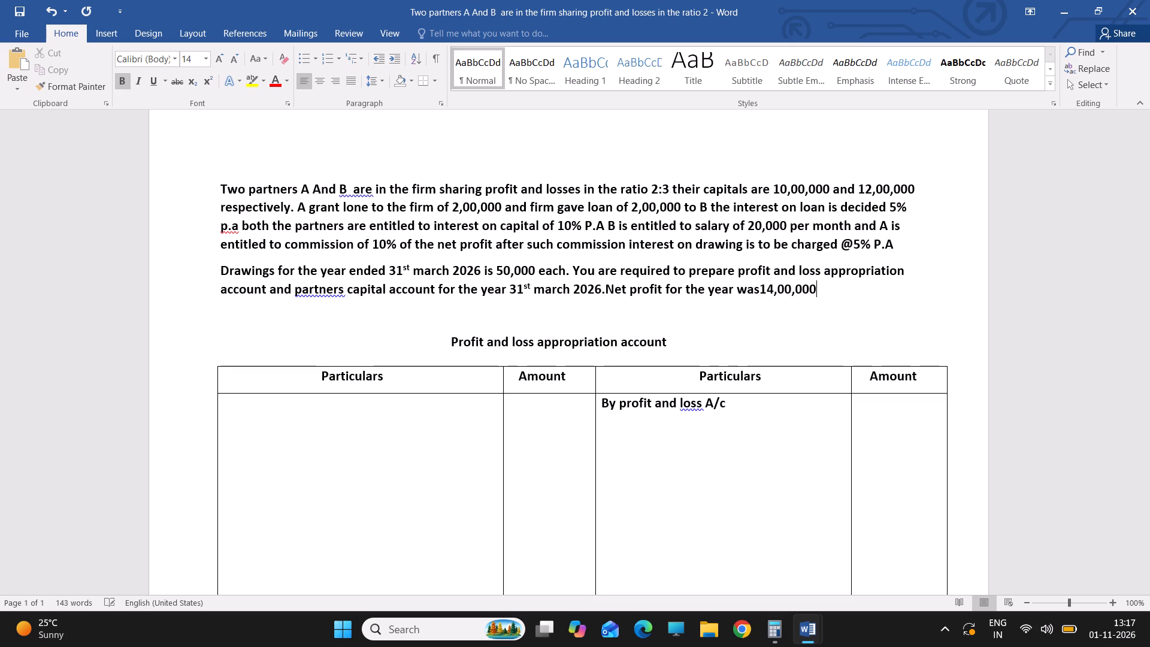
key(period)
Enter 14,00,000 in the fourth column's body cell as the amount of the profit and loss A/c entry.
click(879, 415)
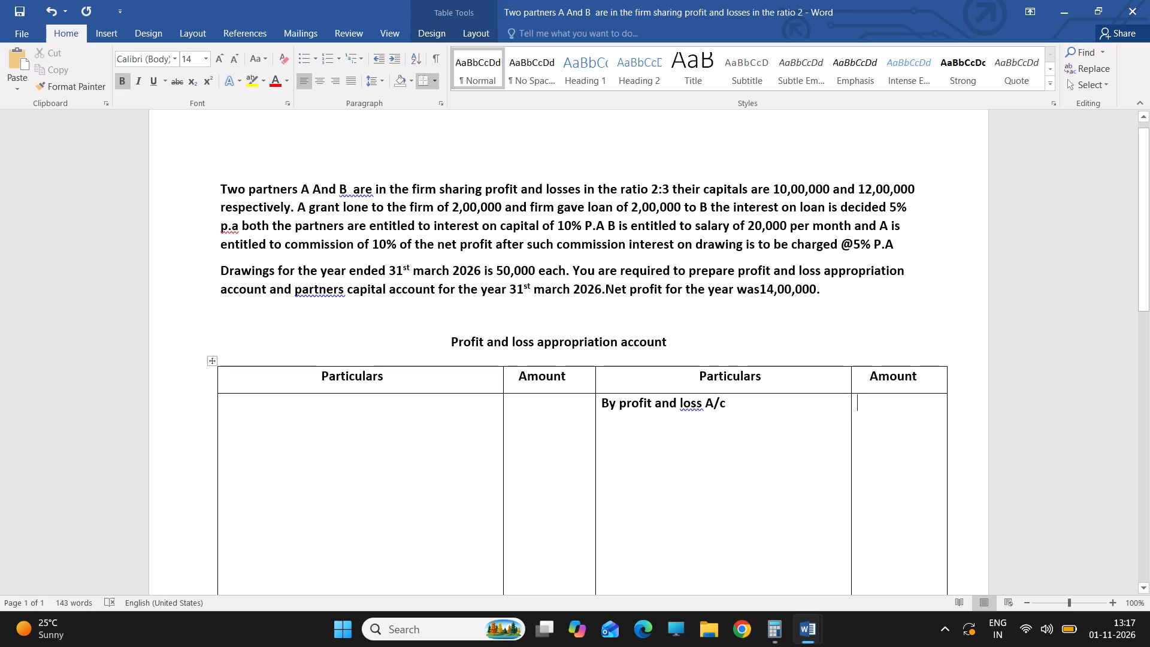
key(End)
key(Left)
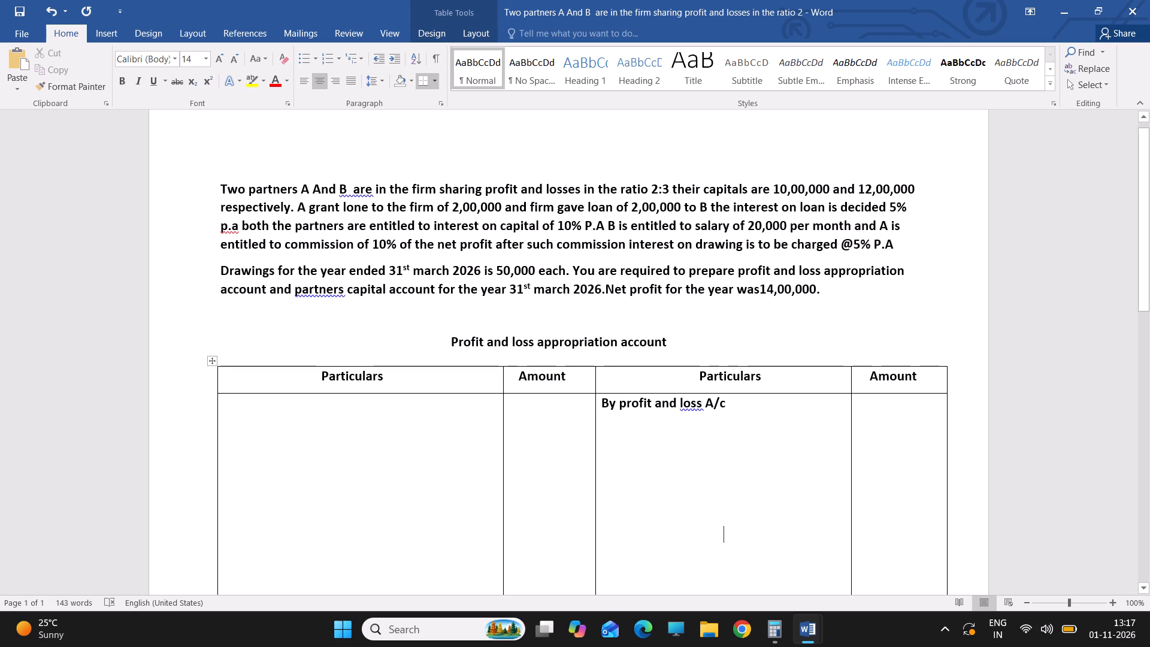
text(14)
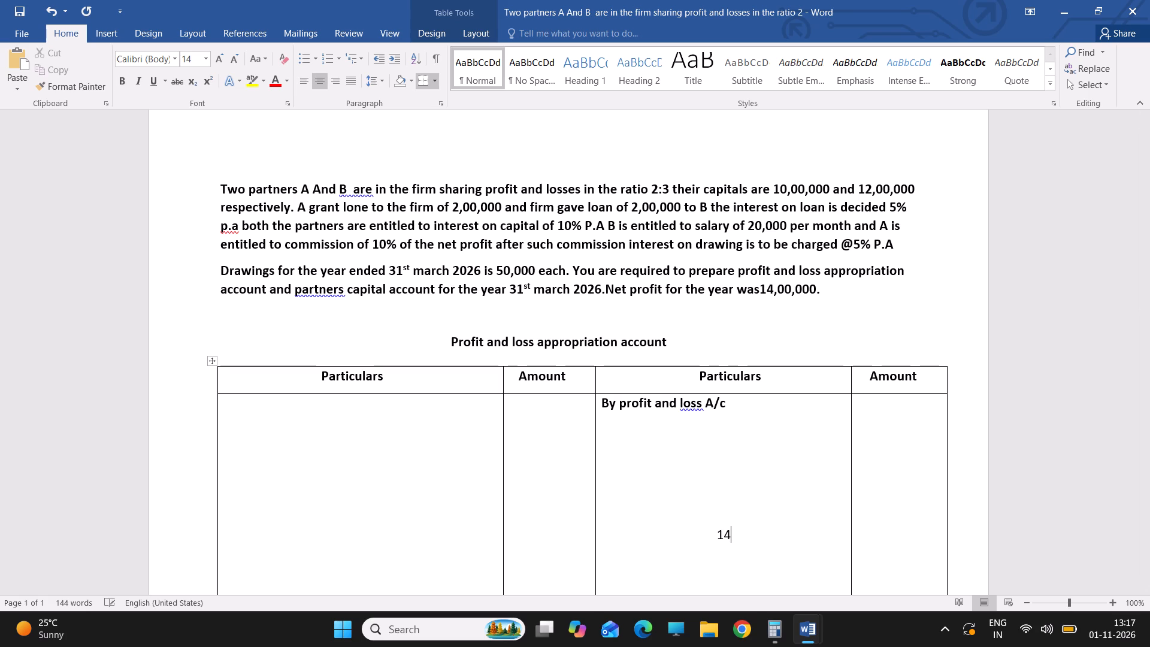
click(873, 410)
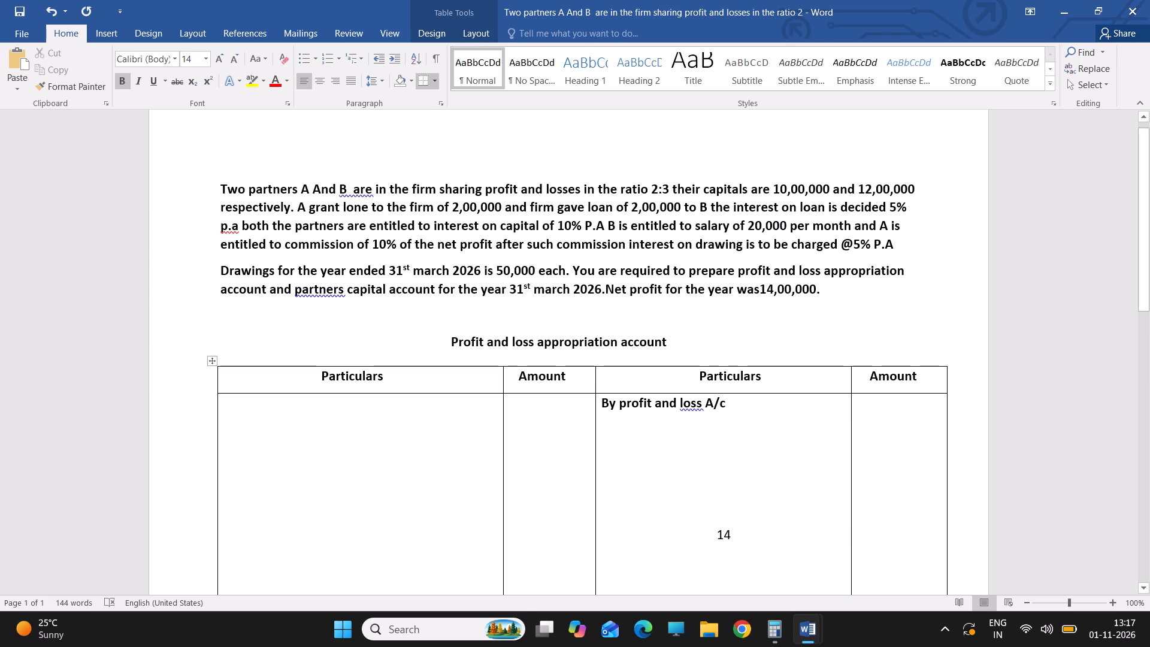
key(End)
key(End)
key(1)
key(4)
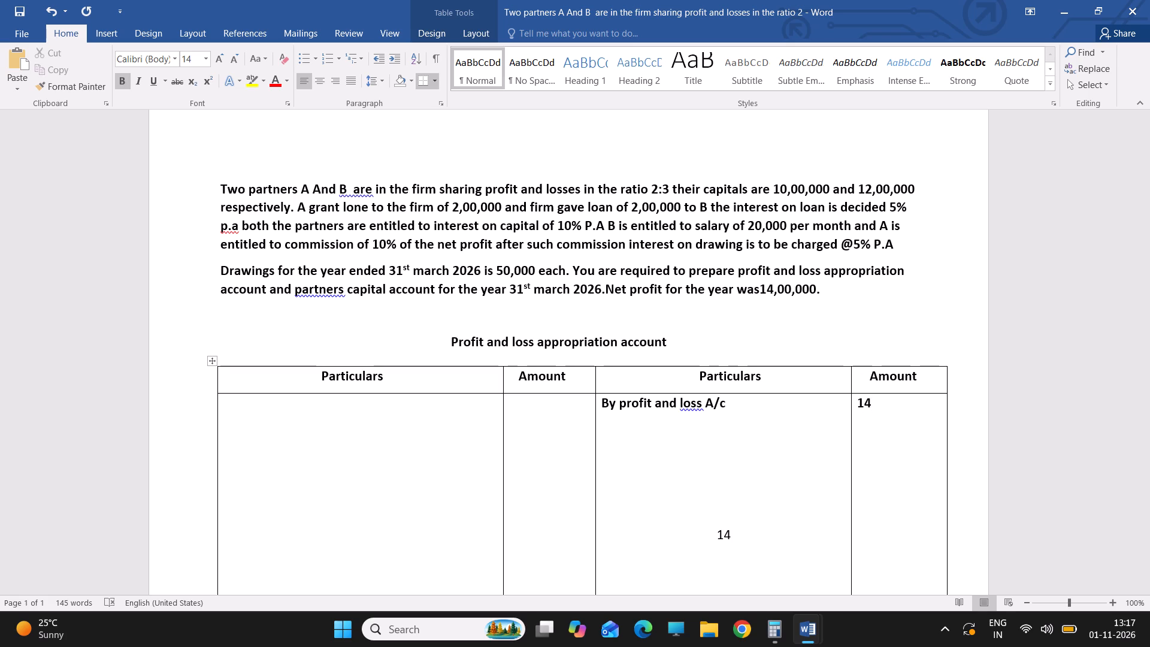
key(comma)
text(00)
text(,000)
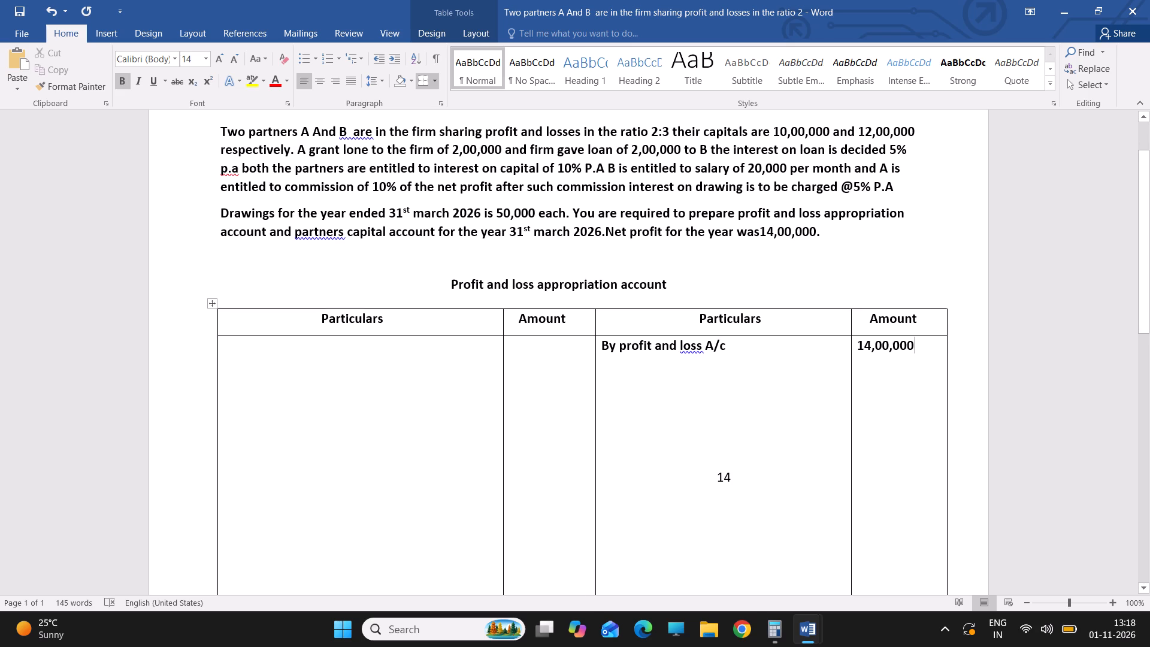
Correct the spelling of "lone" to "loan" in the problem's first paragraph.
click(311, 170)
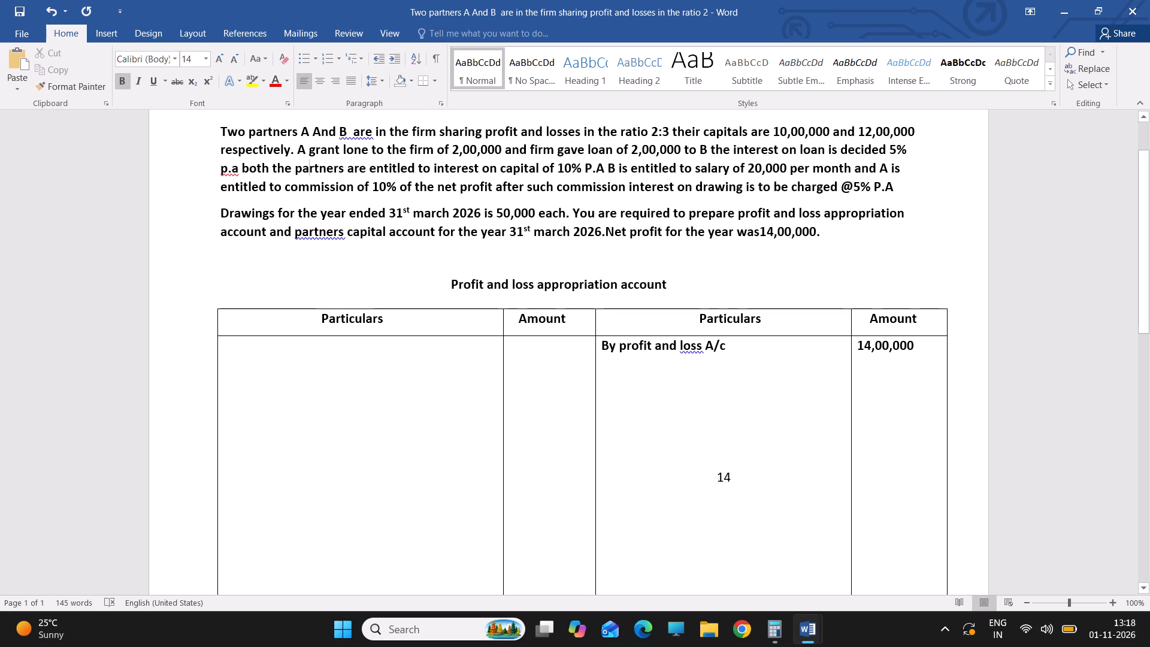
click(358, 151)
key(BackSpace)
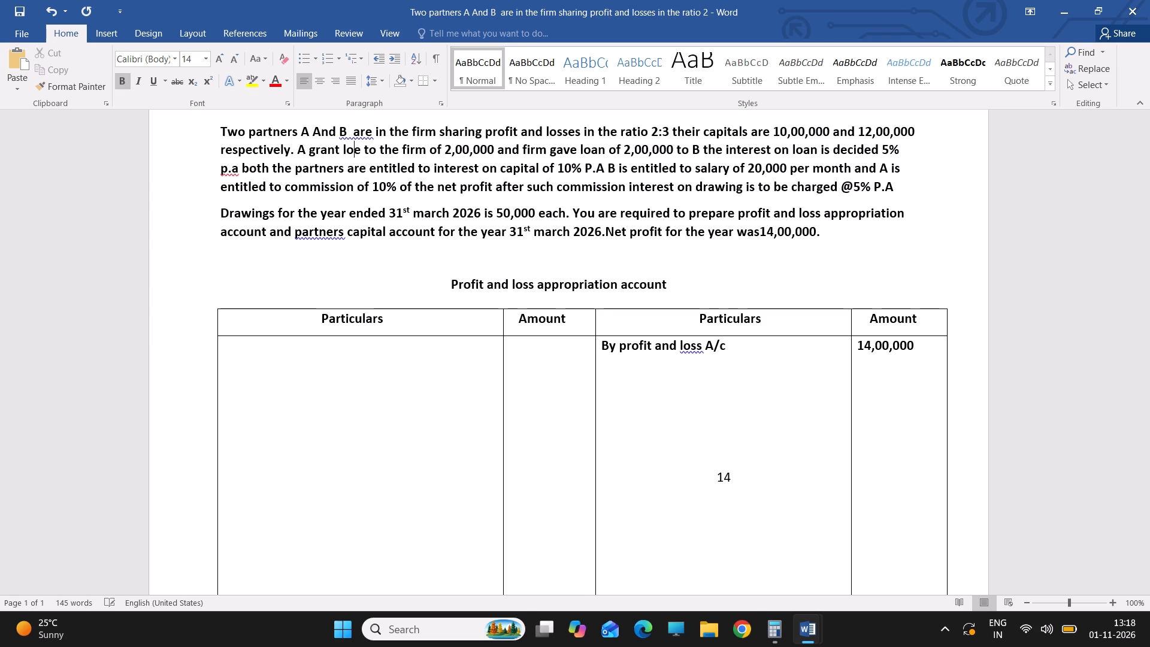
text(an)
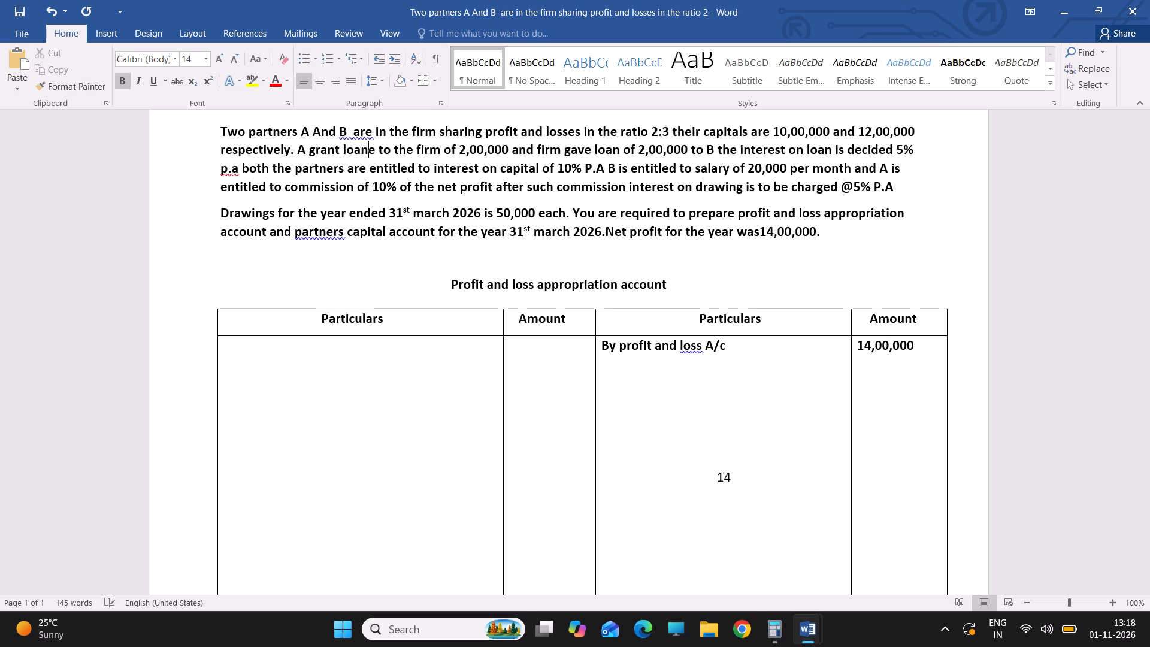
key(Right)
key(BackSpace)
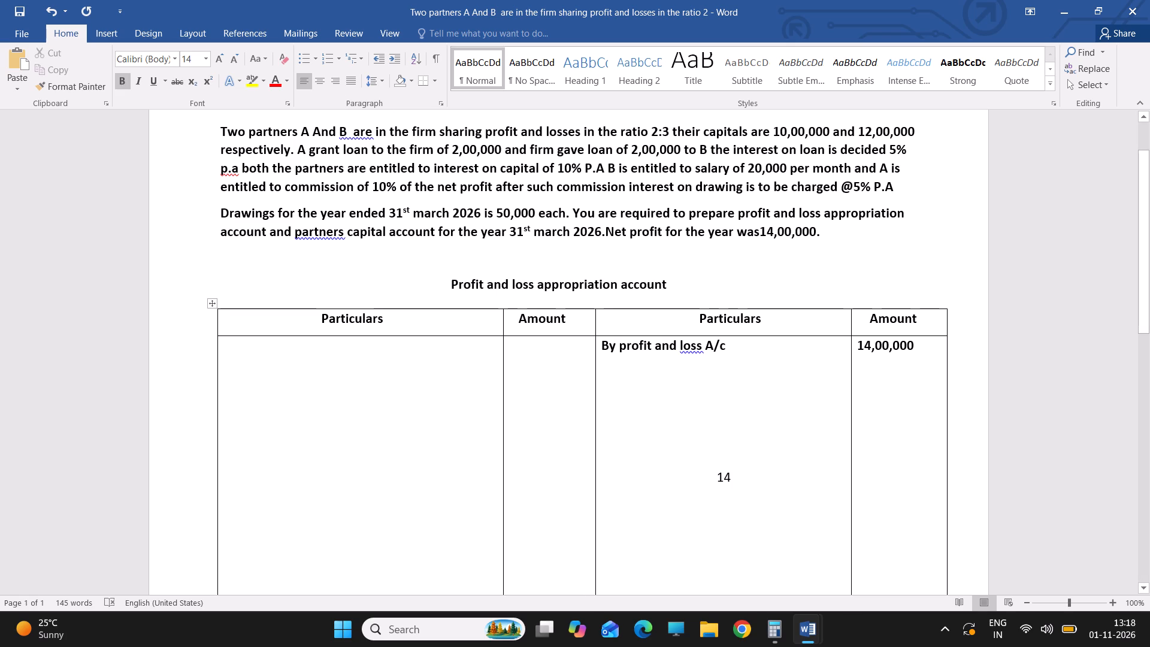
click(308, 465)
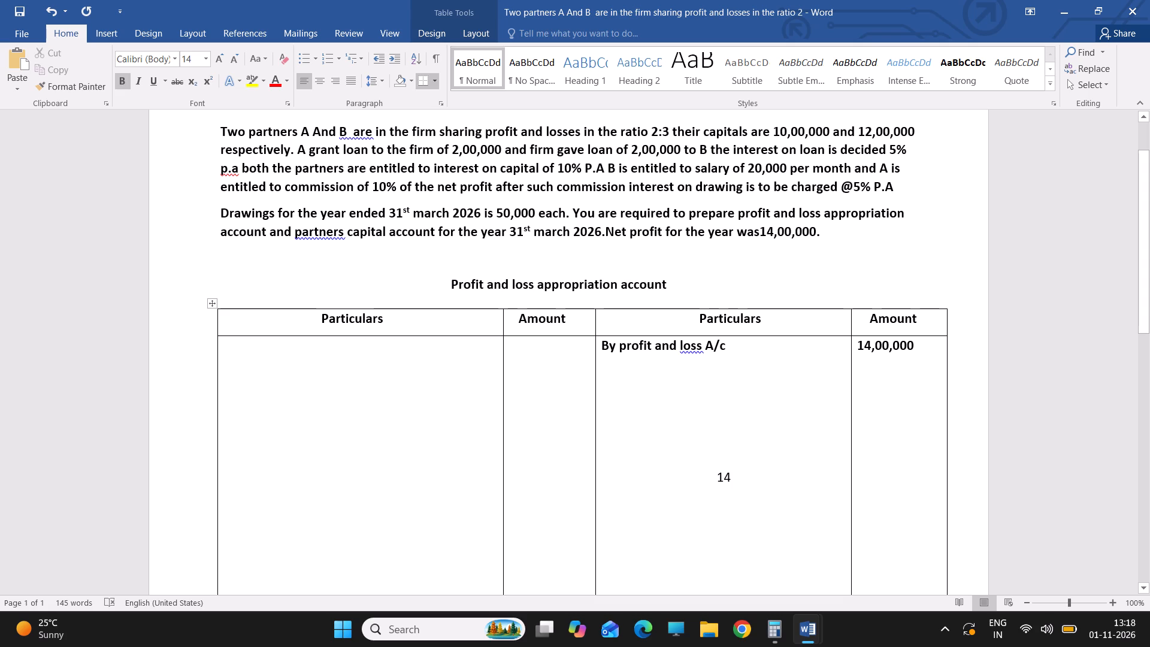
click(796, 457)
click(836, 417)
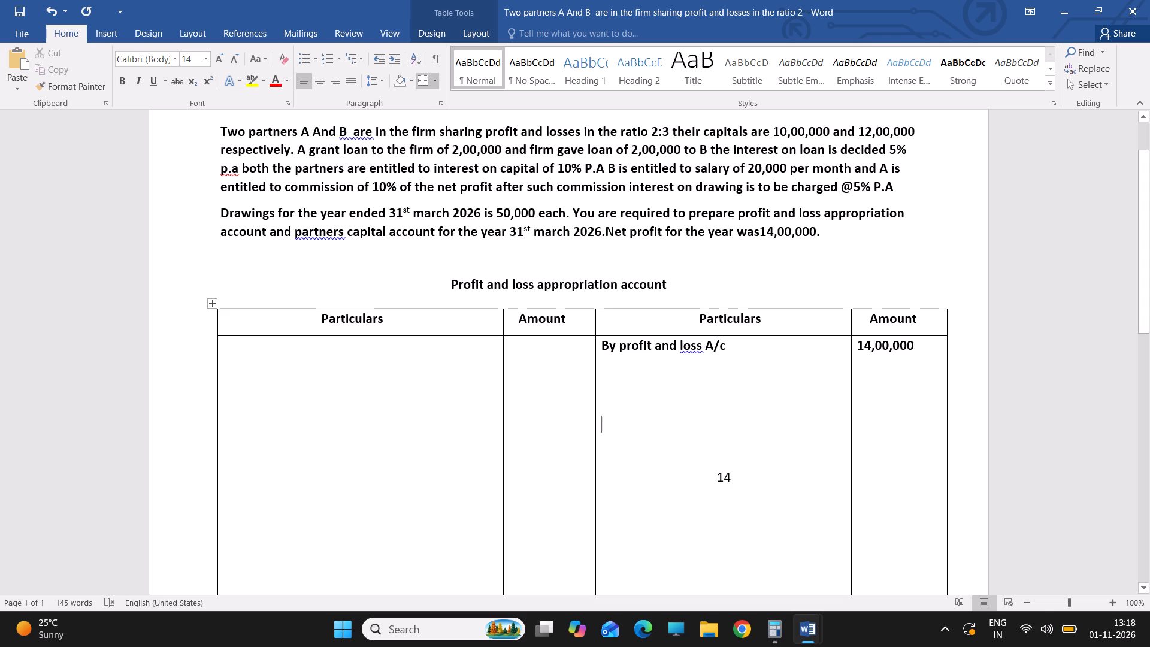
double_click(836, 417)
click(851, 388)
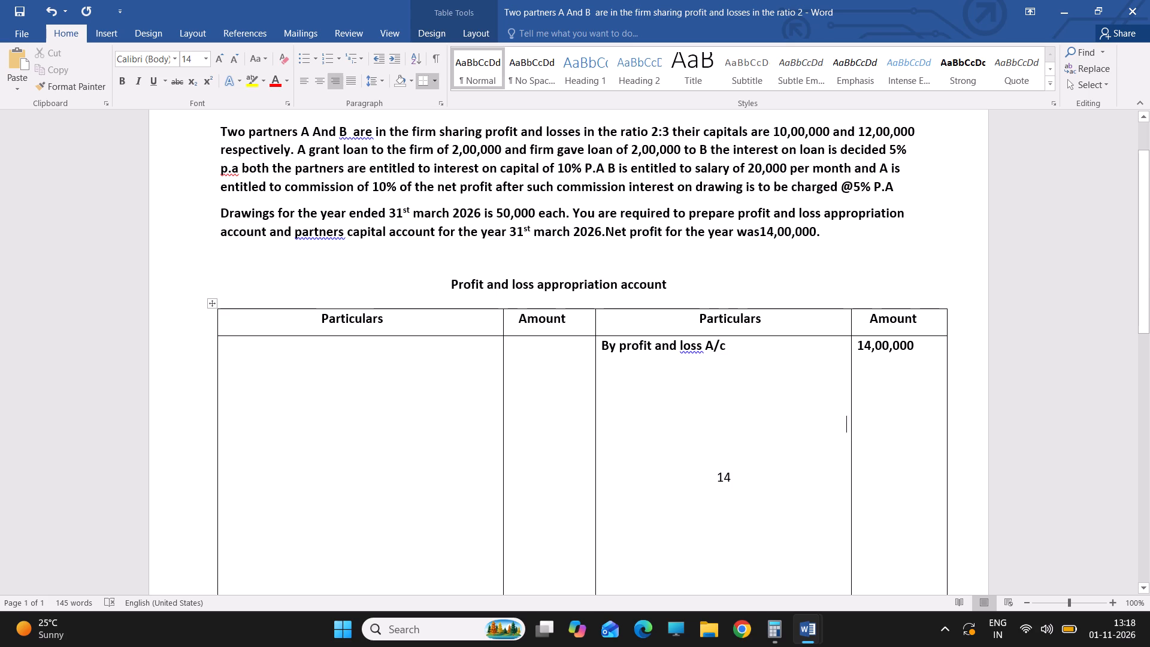
Add the working "( 14,00,000-10,000+10,000 )" on a new line beneath the "By profit and loss A/c" entry.
click(801, 353)
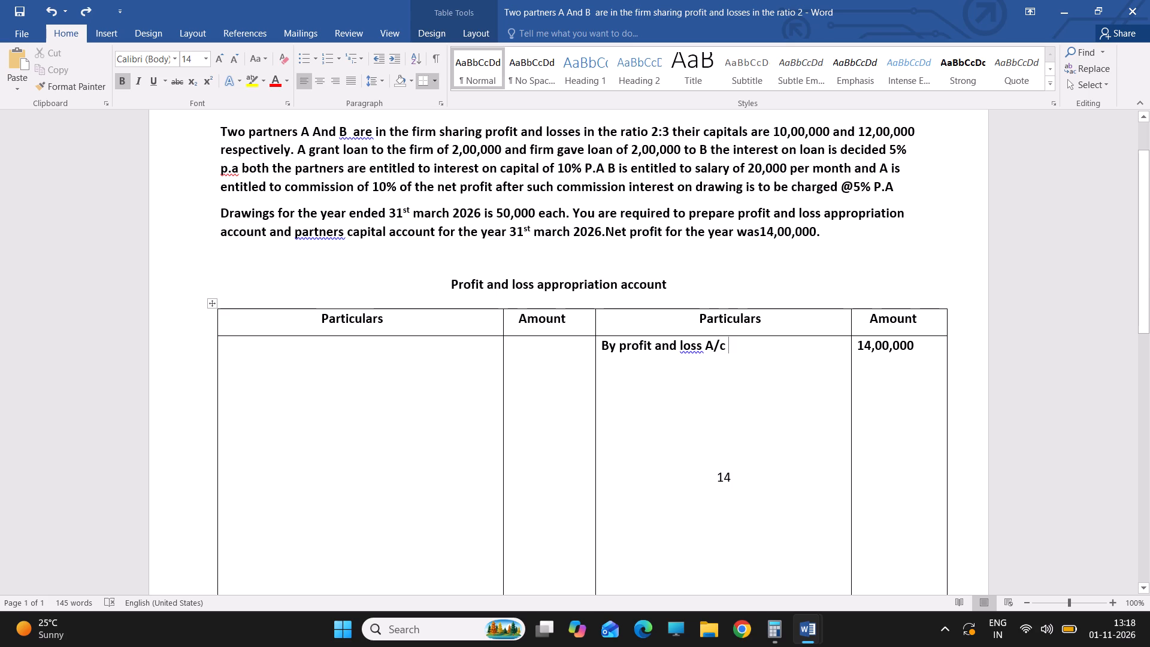
key(shift+Return)
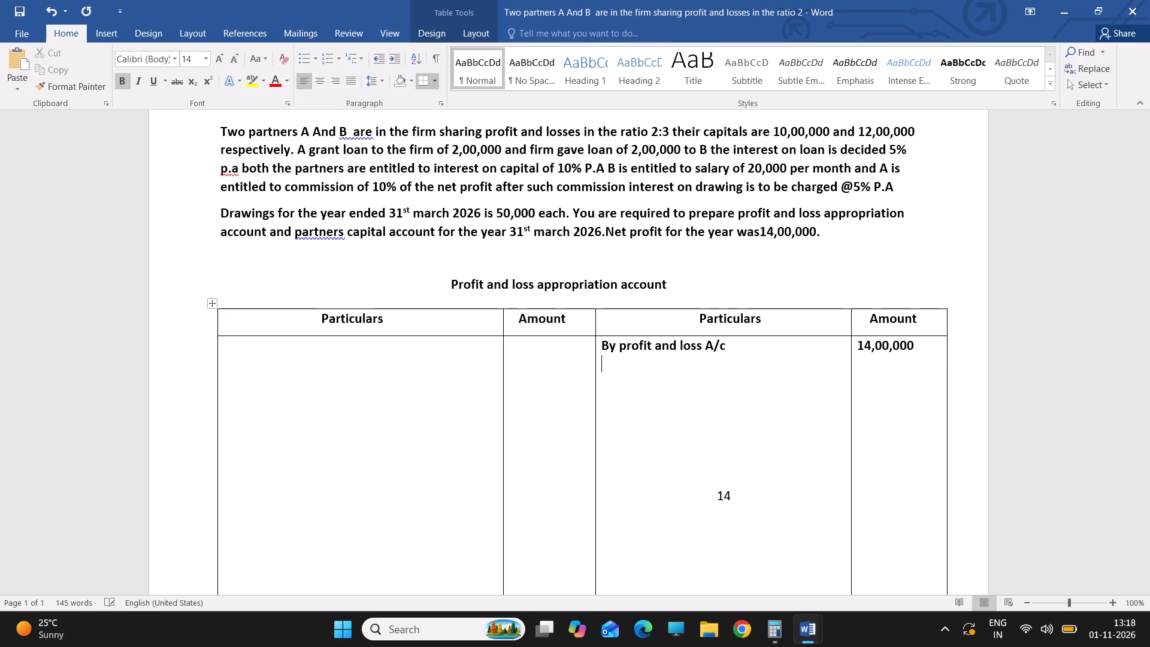
key(shift+parenleft)
key(space)
key(1)
text(4,00,000)
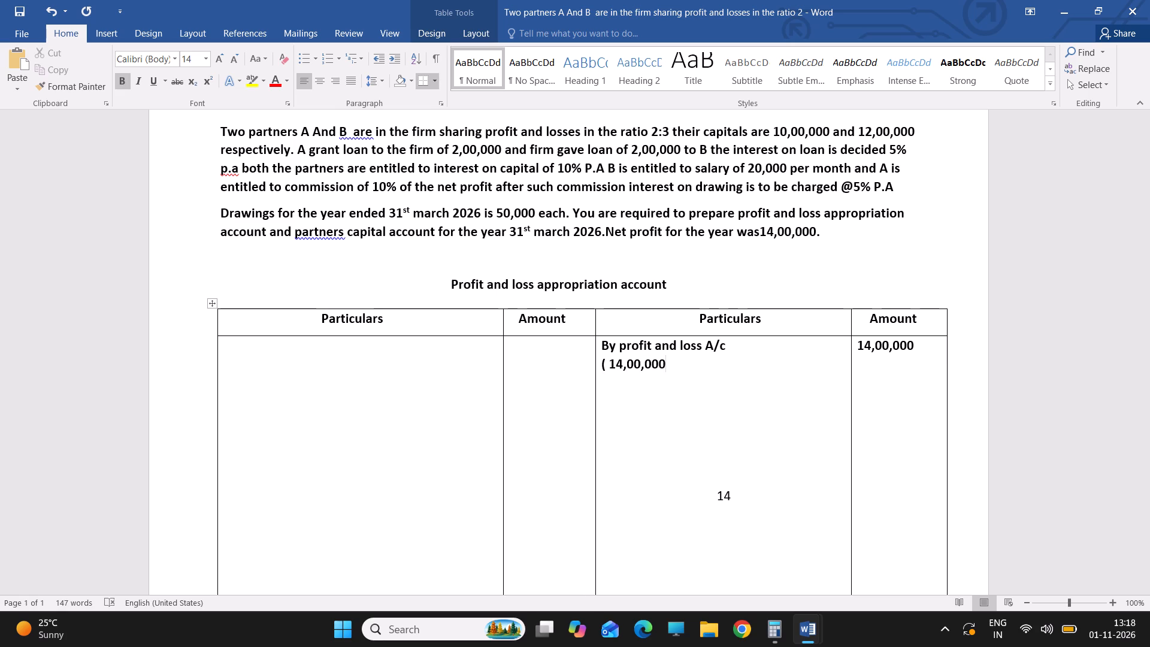
key(minus)
text(10,000)
key(plus)
text(10)
text(,000)
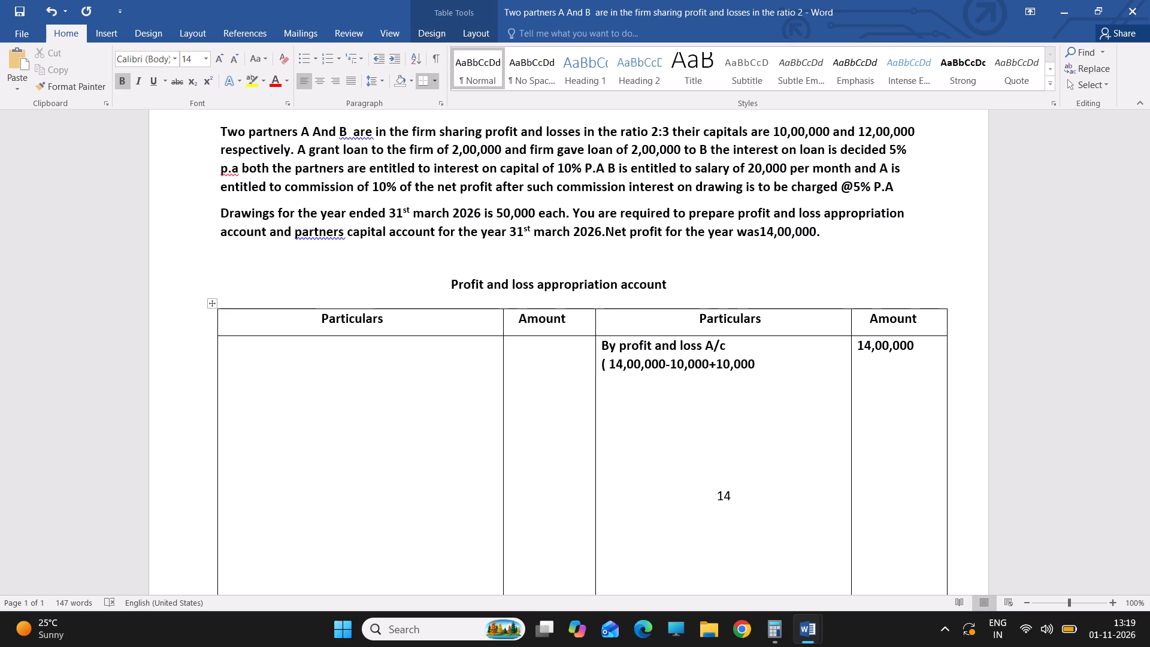
key(shift+parenright)
key(BackSpace)
key(space)
key(shift+parenright)
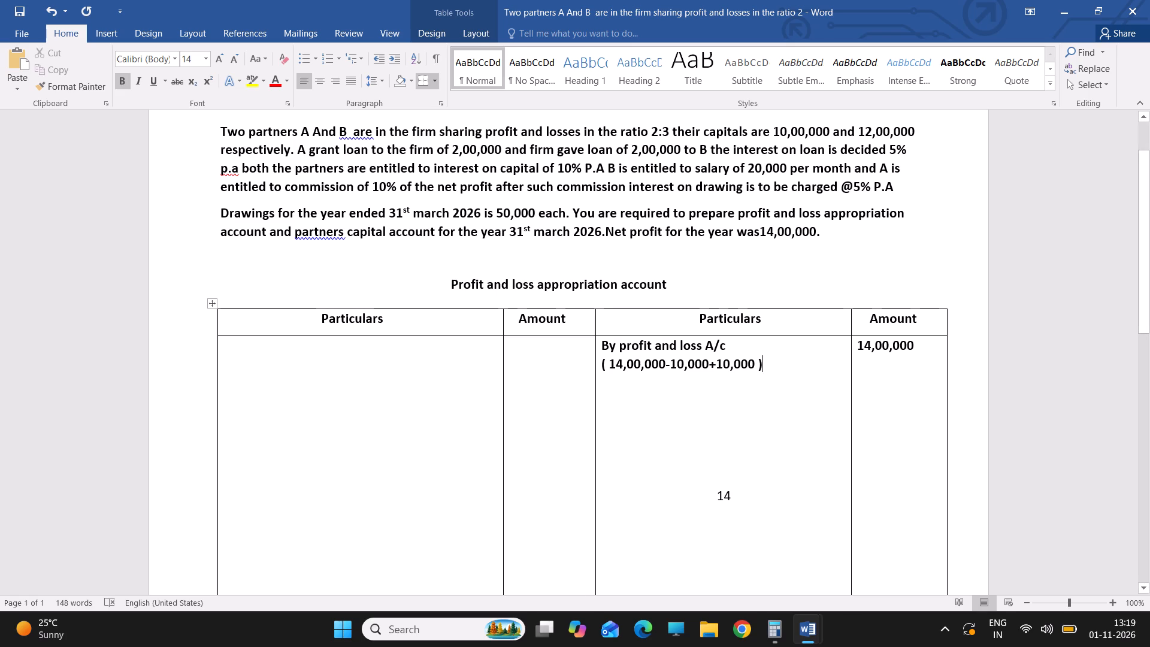
Enter the underlined heading "To interest on capitals" in the first Particulars column's body cell.
click(240, 420)
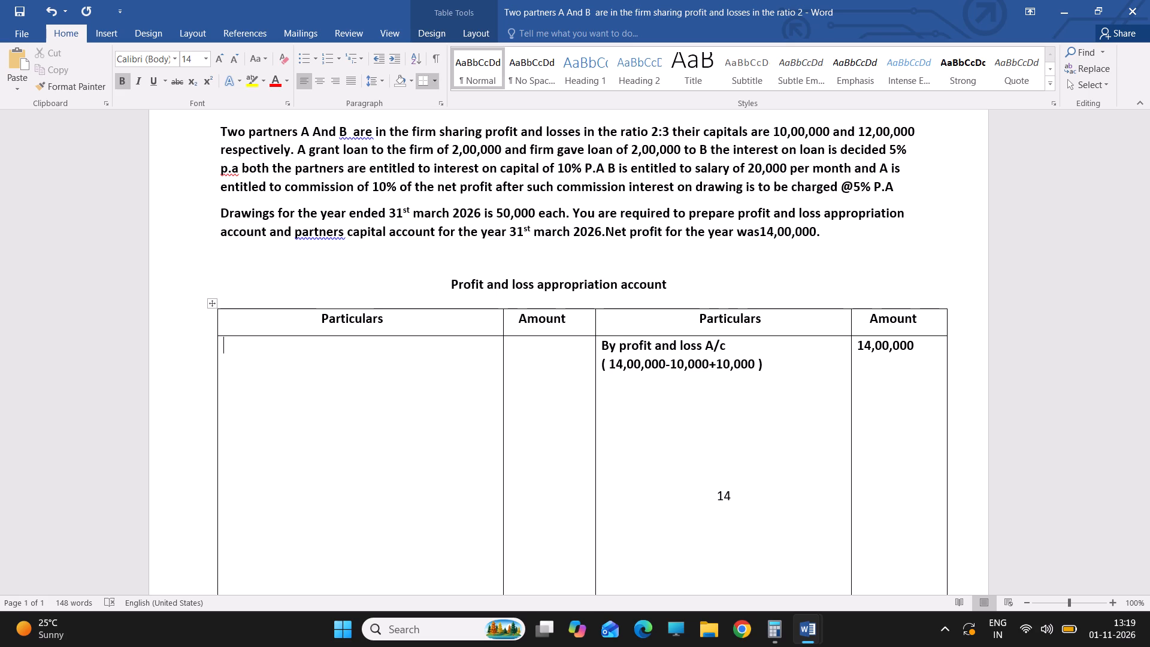
shift+click(240, 420)
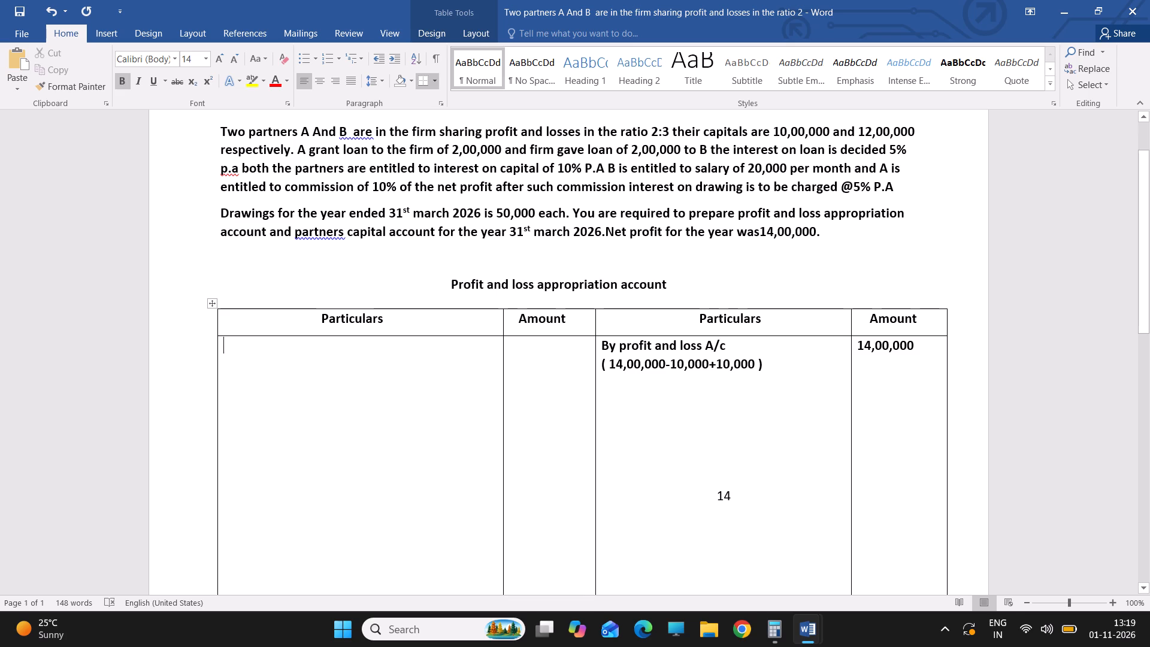
click(159, 84)
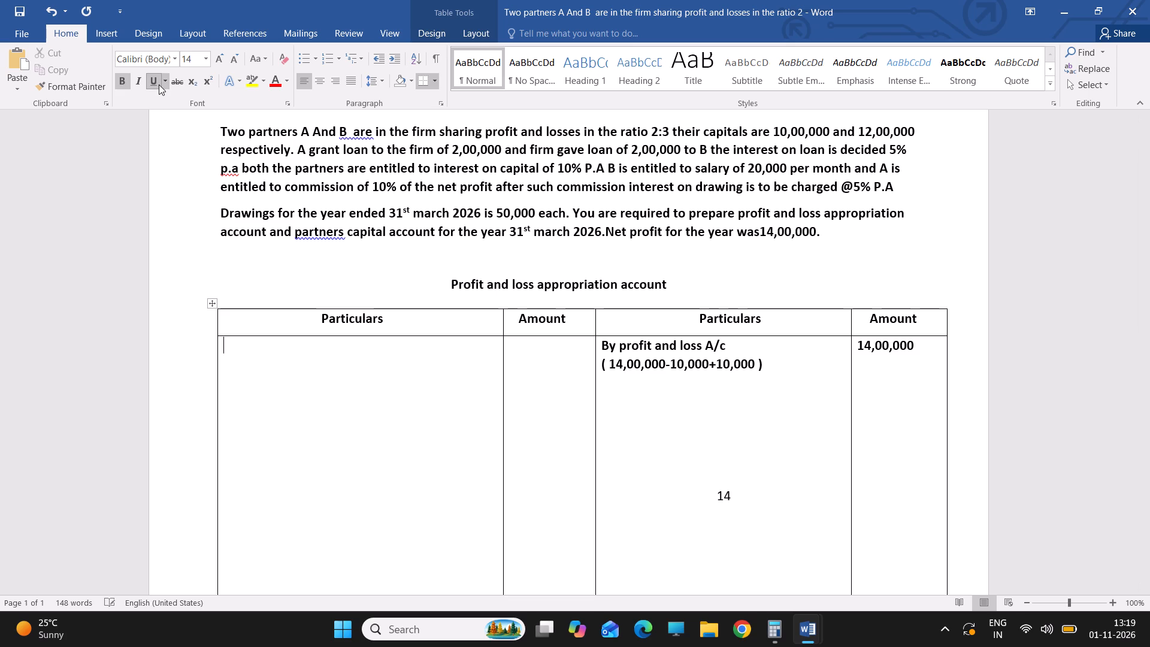
text(To)
key(space)
text(intew)
key(BackSpace)
text(rest on capitalals)
key(BackSpace)
key(BackSpace)
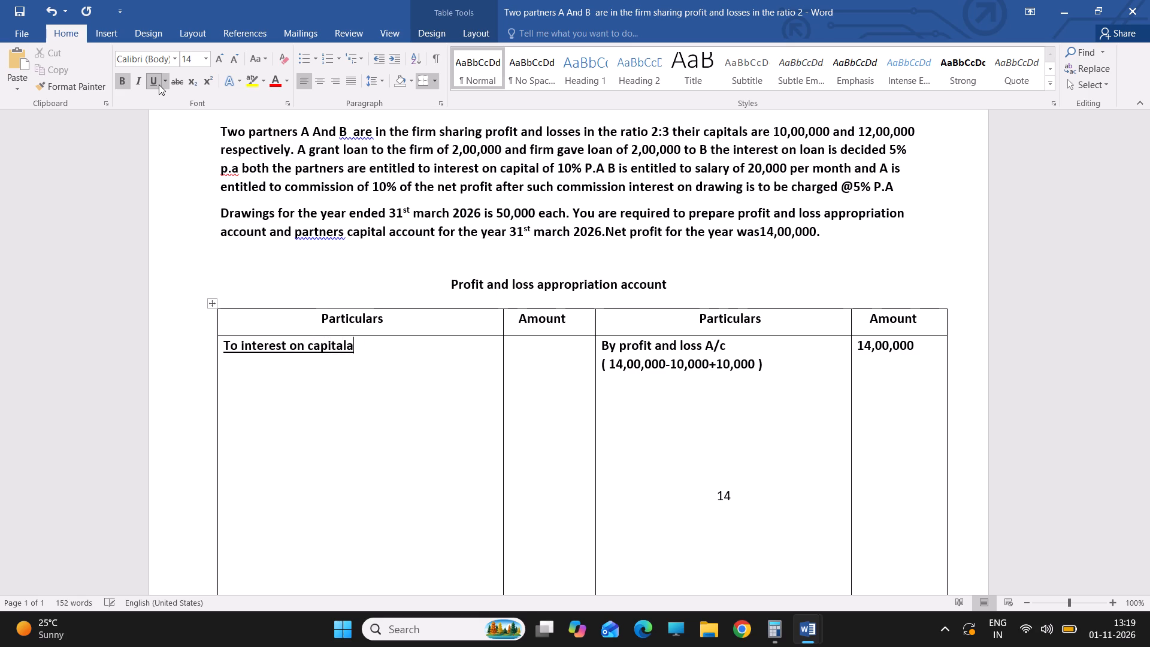
key(BackSpace)
text(s)
key(space)
List partners A and B without underline on separate lines beneath the interest on capitals heading.
key(shift+Return)
key(shift+a)
key(BackSpace)
click(150, 72)
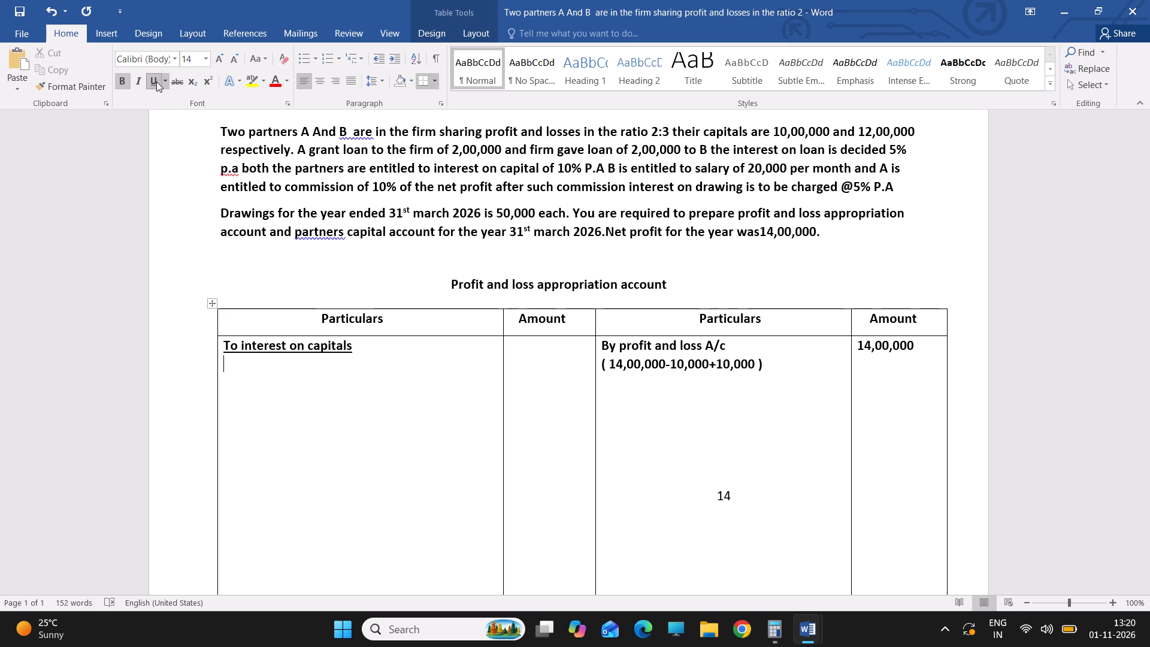
click(156, 81)
key(shift+a)
key(shift+Return)
key(shift+b)
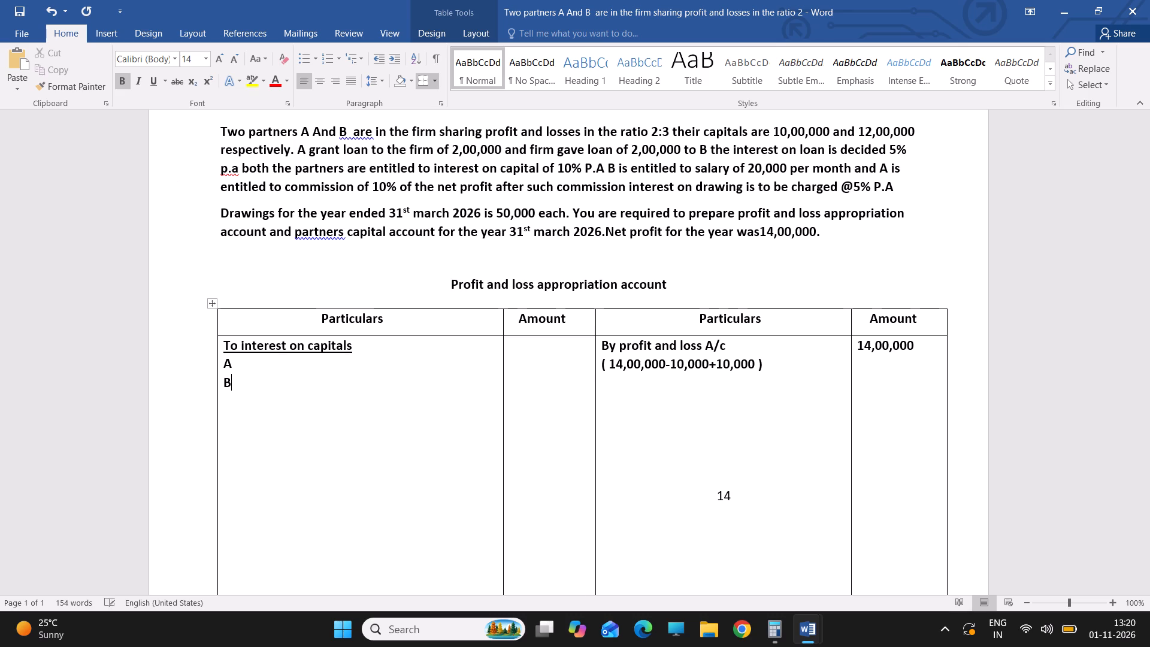
Enter 1,00,000 as A's interest on capital, spaced out to the far end of A's line in the Particulars cell.
click(240, 363)
key(space)
key(space)
key(space)
key(space)
key(space)
key(space)
key(space)
key(space)
key(space)
key(space)
key(space)
key(space)
key(space)
key(space)
key(space)
key(space)
key(space)
key(space)
key(space)
key(space)
key(space)
key(space)
key(space)
key(space)
key(space)
key(space)
text(1,00,000)
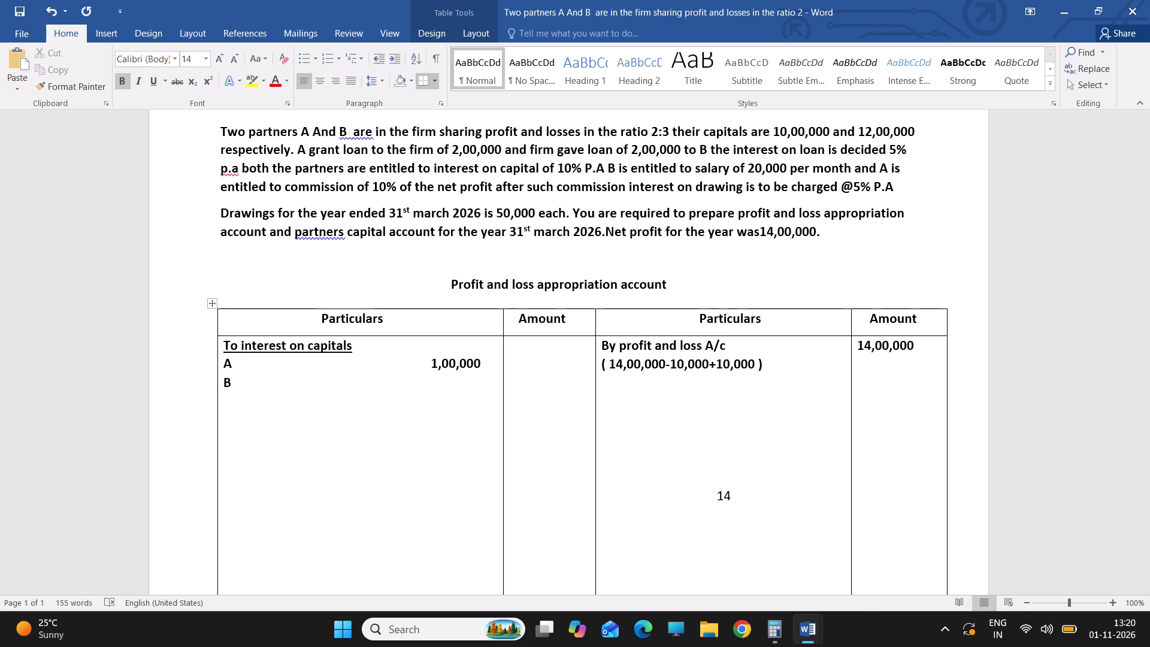
key(shift+Return)
key(BackSpace)
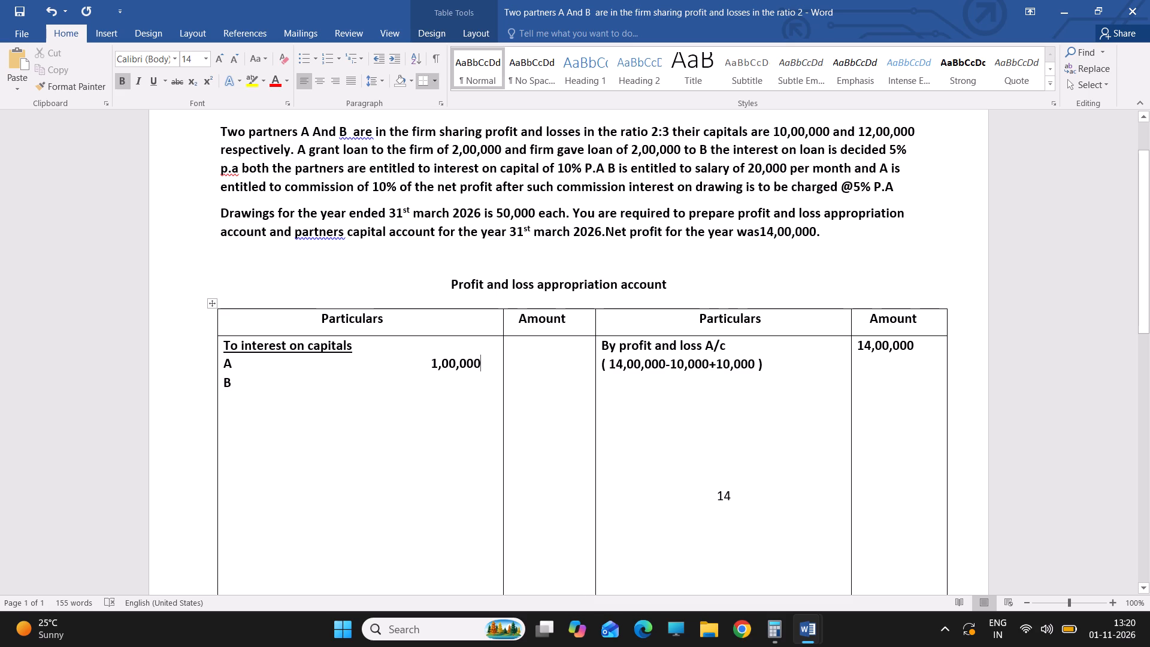
Enter 1,20,000 as B's interest on capital, spaced out to align beneath A's amount in the Particulars cell.
click(289, 361)
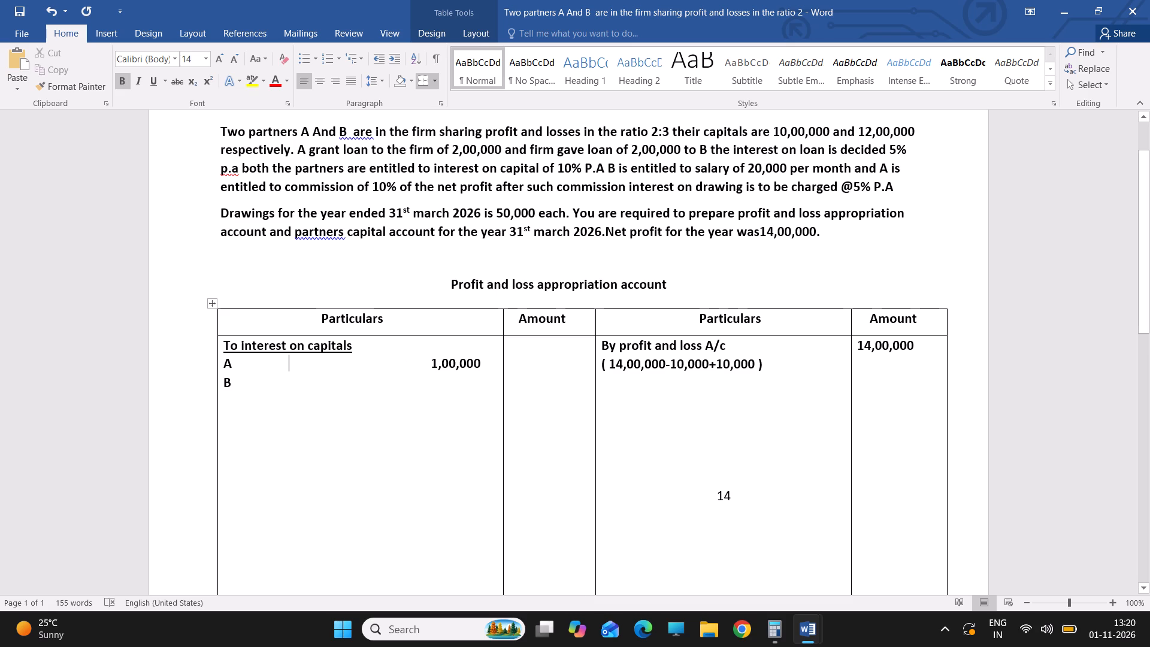
click(268, 377)
key(space)
key(space)
key(space)
key(space)
key(space)
key(space)
key(space)
key(space)
key(space)
key(space)
key(space)
key(space)
key(space)
key(space)
key(space)
key(space)
key(space)
key(space)
key(space)
key(space)
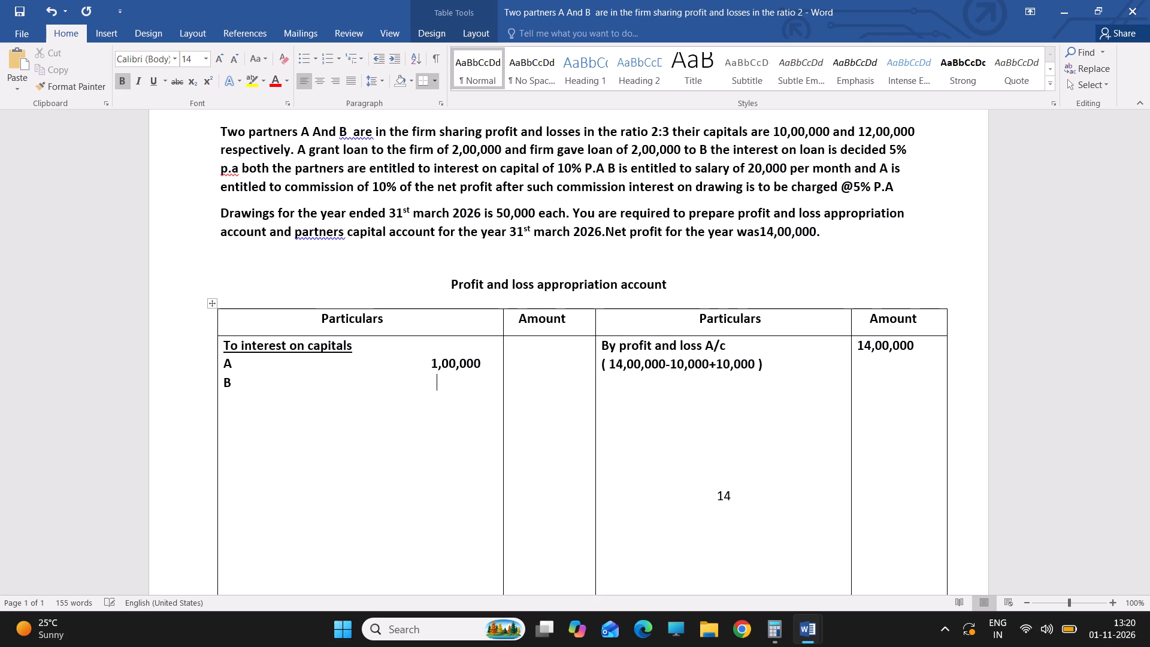
key(BackSpace)
key(BackSpace)
key(space)
key(1)
key(BackSpace)
key(BackSpace)
key(1)
text(,20,000)
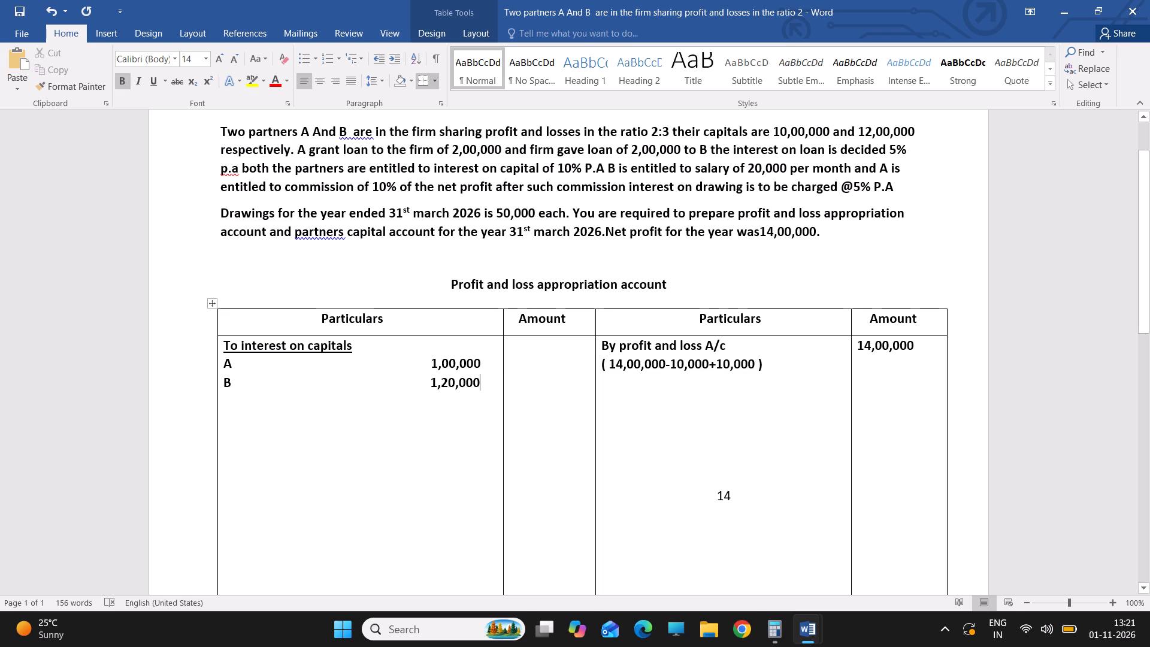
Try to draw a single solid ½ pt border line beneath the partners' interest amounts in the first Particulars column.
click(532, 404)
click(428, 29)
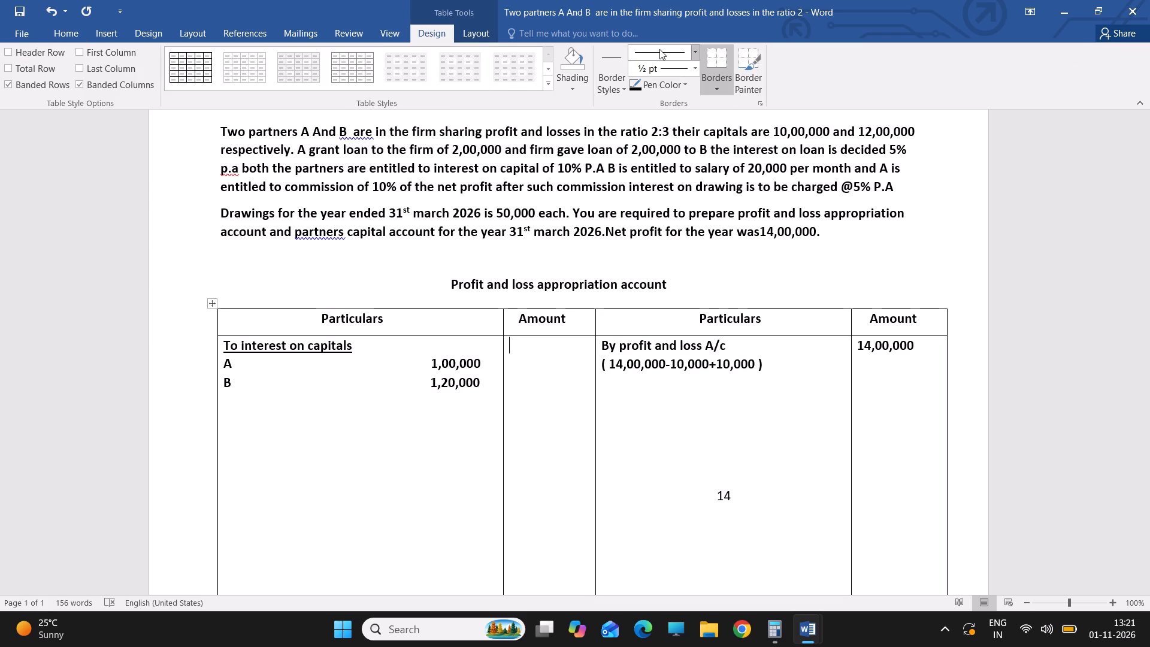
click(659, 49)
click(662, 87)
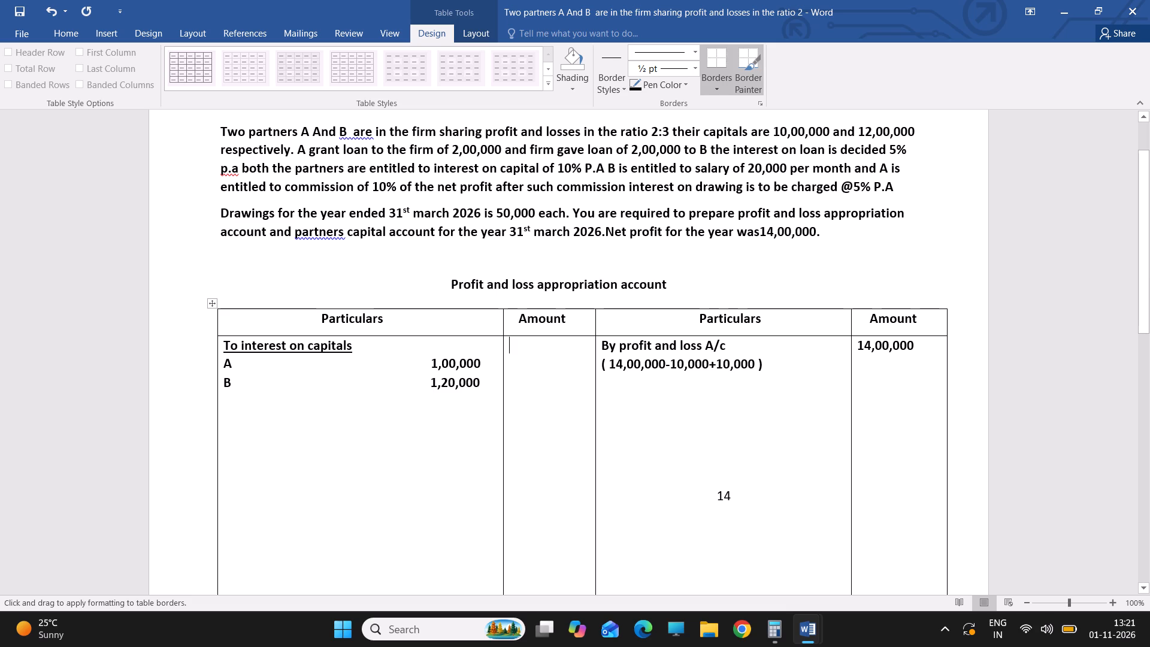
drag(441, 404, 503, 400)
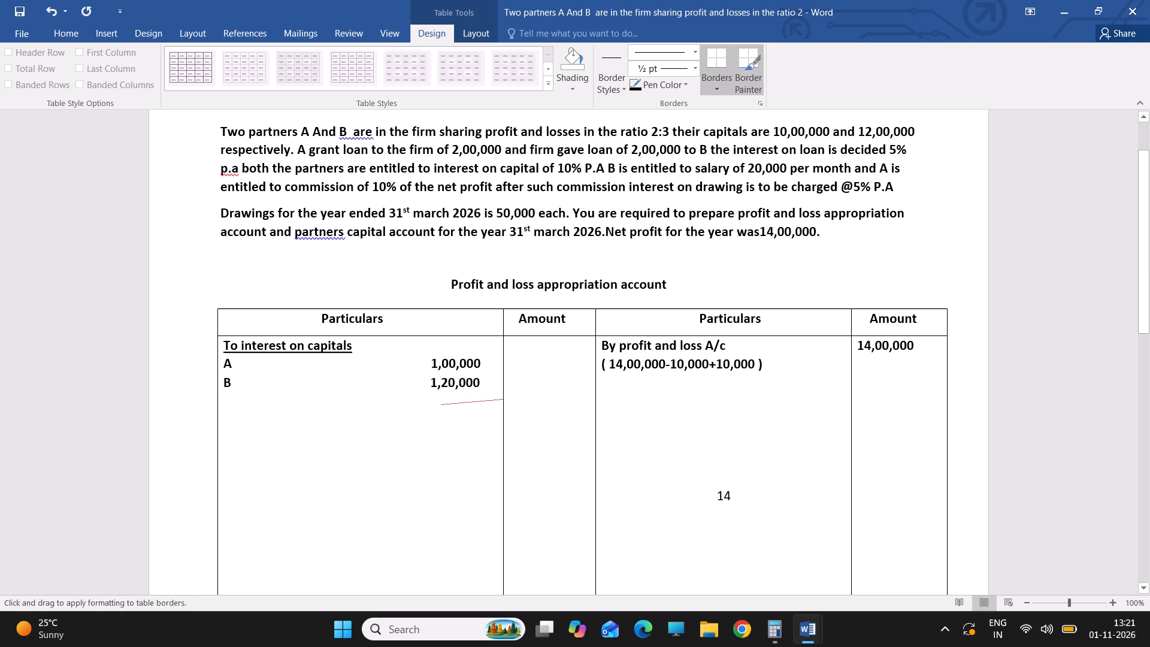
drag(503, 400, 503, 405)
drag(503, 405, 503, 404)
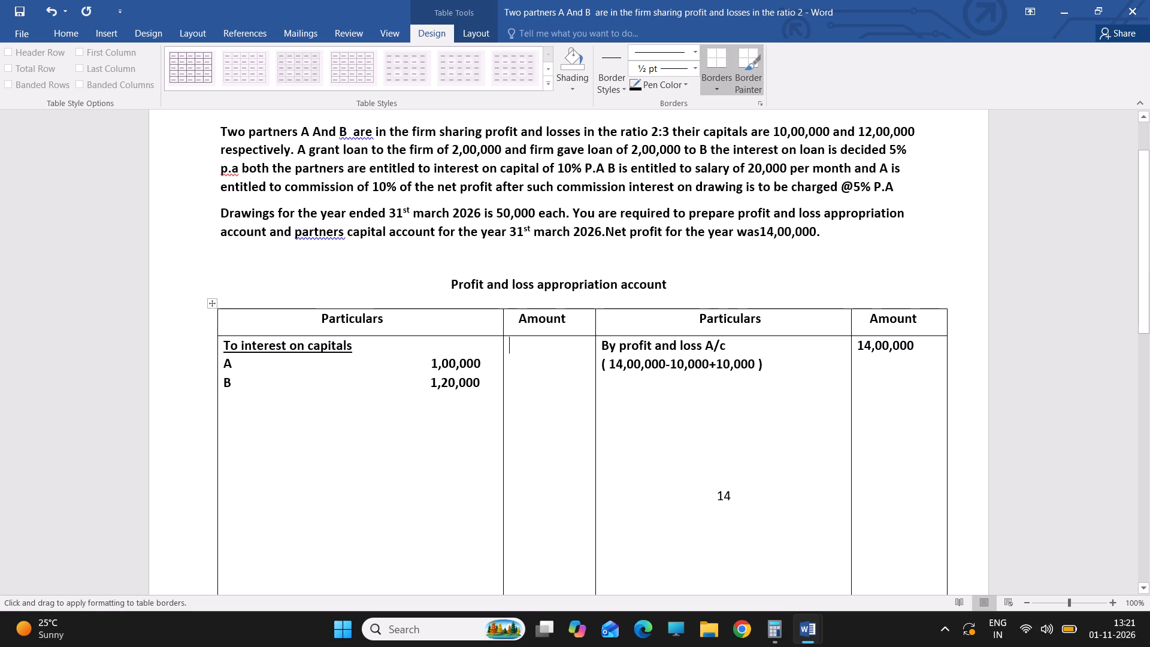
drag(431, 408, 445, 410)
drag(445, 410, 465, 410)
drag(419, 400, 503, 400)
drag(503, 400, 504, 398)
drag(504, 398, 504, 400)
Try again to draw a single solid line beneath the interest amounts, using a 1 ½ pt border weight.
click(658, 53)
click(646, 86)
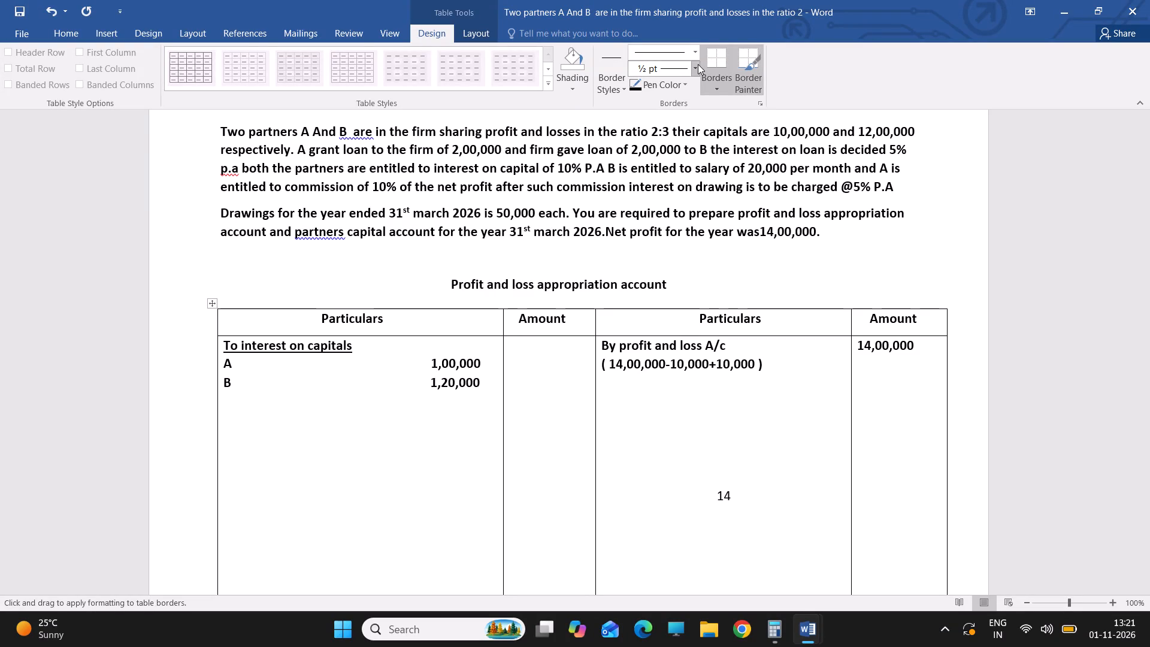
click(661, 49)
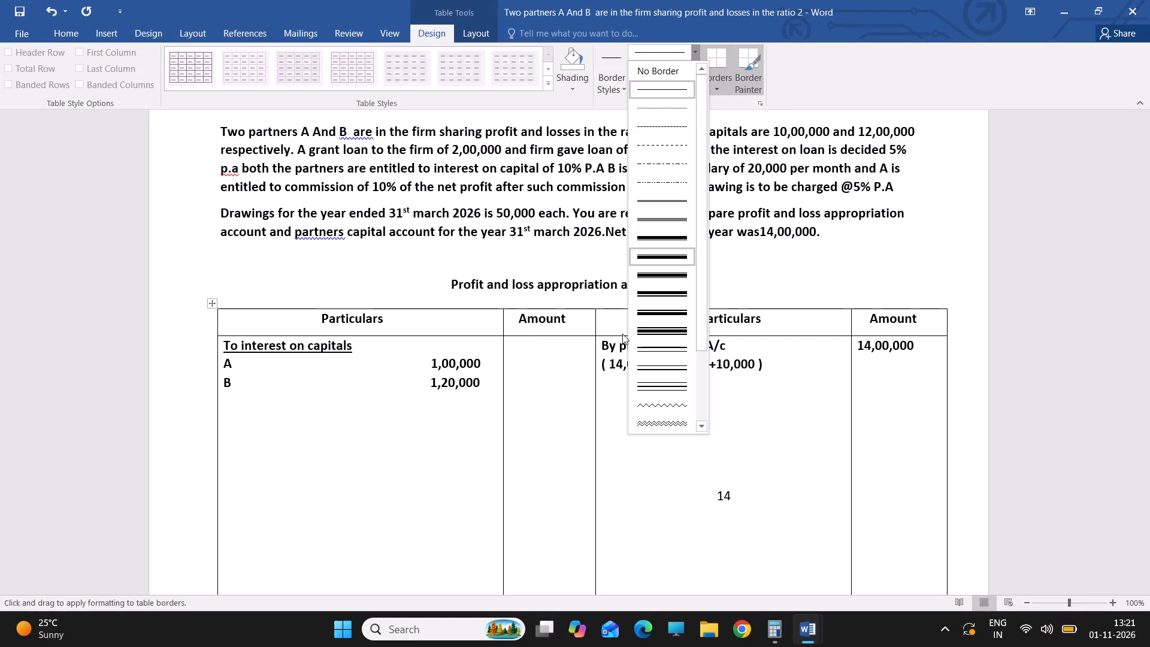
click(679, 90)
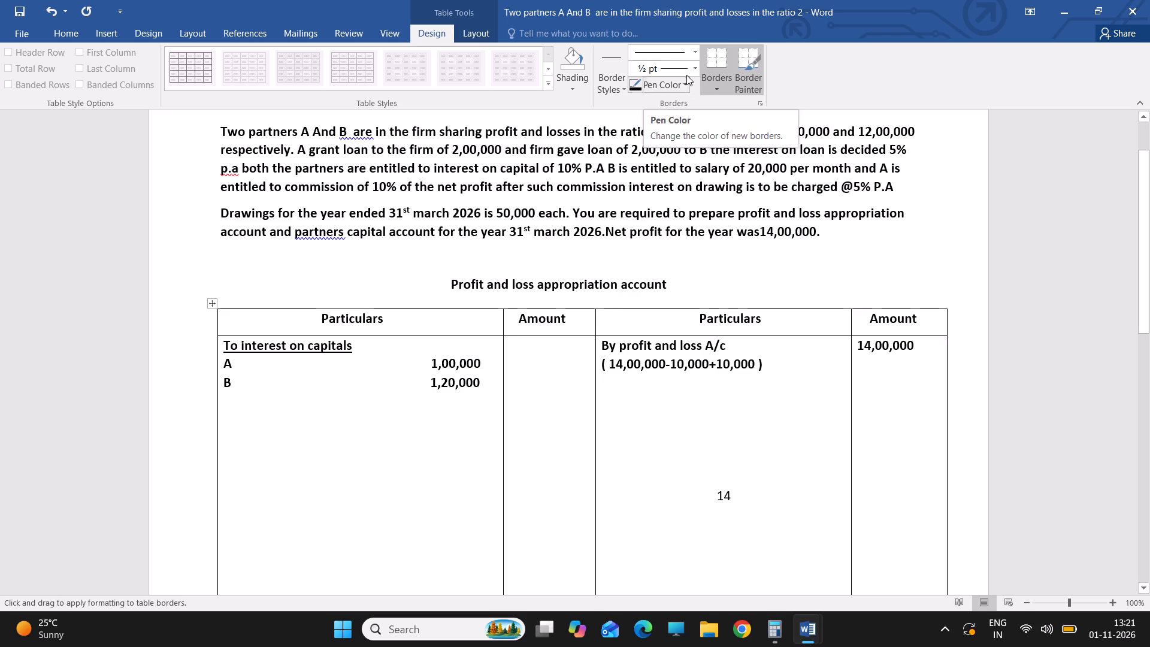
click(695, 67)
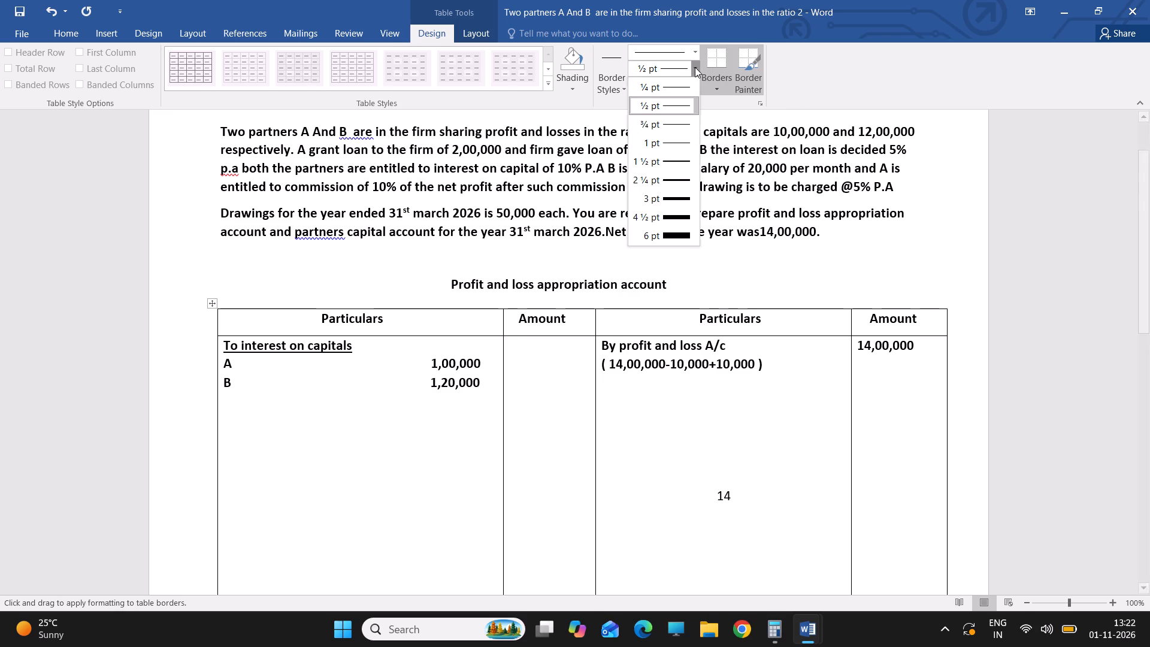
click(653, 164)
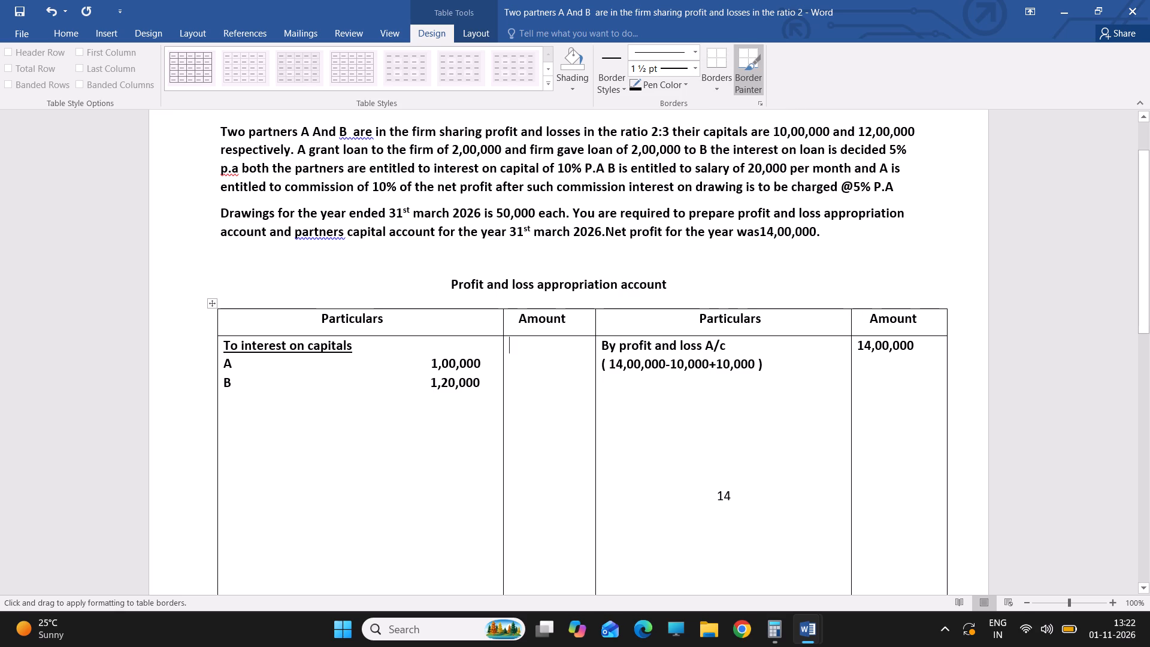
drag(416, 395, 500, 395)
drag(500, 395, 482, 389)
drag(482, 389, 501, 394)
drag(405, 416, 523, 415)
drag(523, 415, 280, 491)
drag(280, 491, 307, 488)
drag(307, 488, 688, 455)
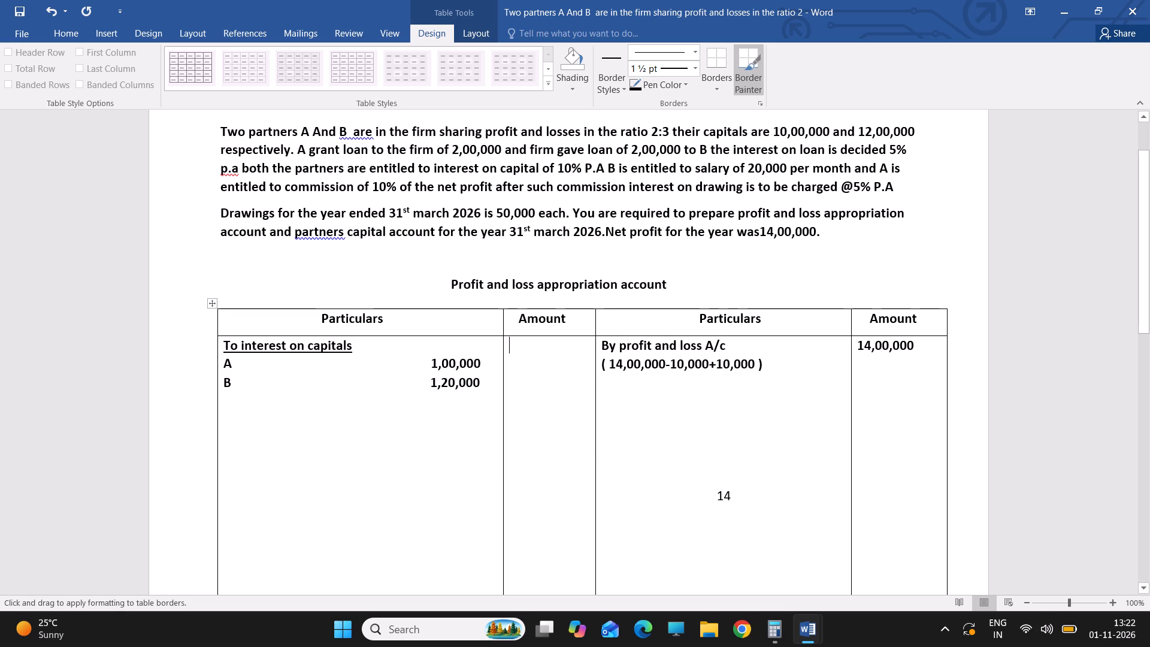
Delete the stray 14 from the second Particulars column, below the profit and loss working.
triple_click(750, 508)
click(750, 508)
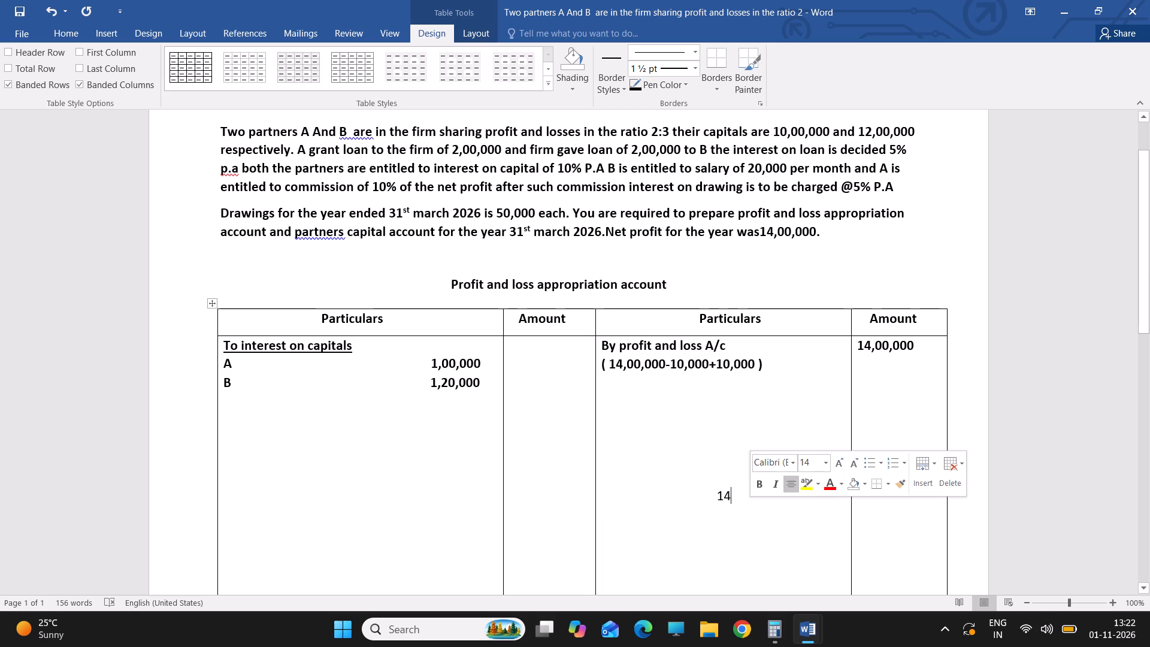
click(750, 508)
key(BackSpace)
key(BackSpace)
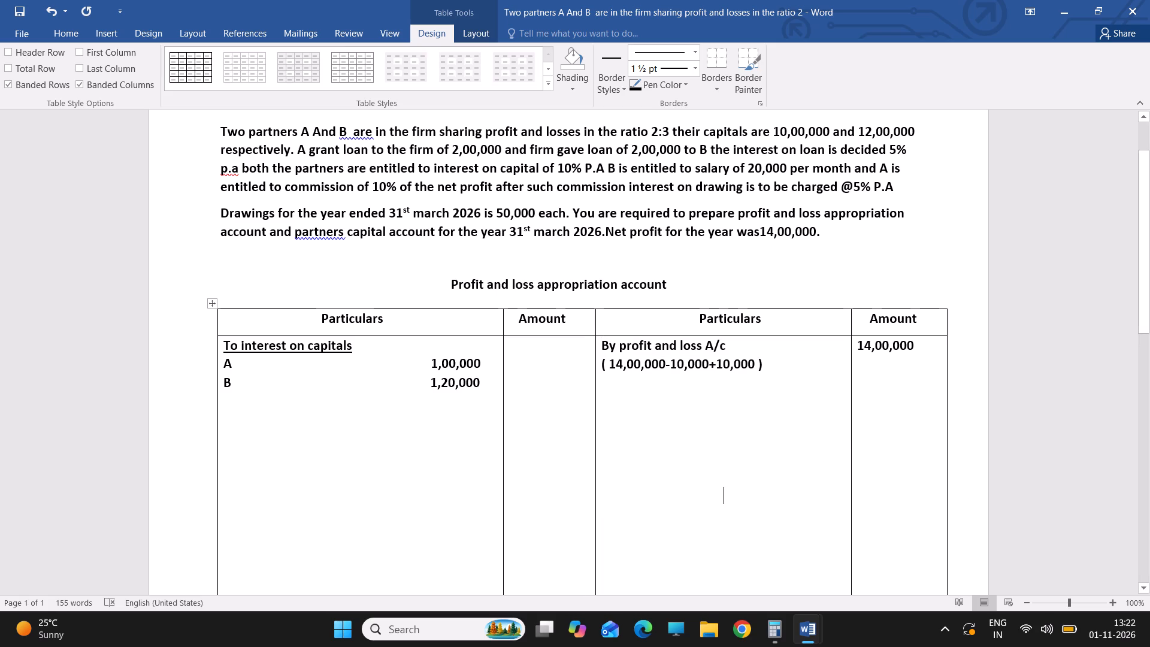
Enter 2,20,000 in the first Amount column, level with B's interest on capital line.
click(416, 397)
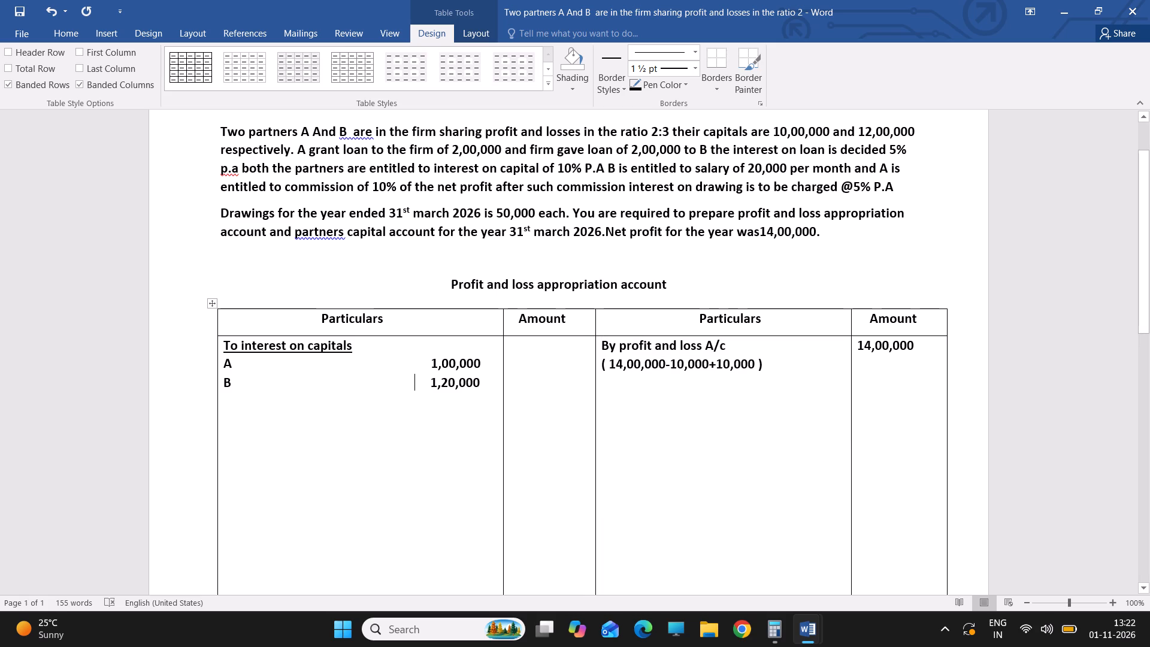
click(526, 396)
key(shift+Return)
key(shift+Return)
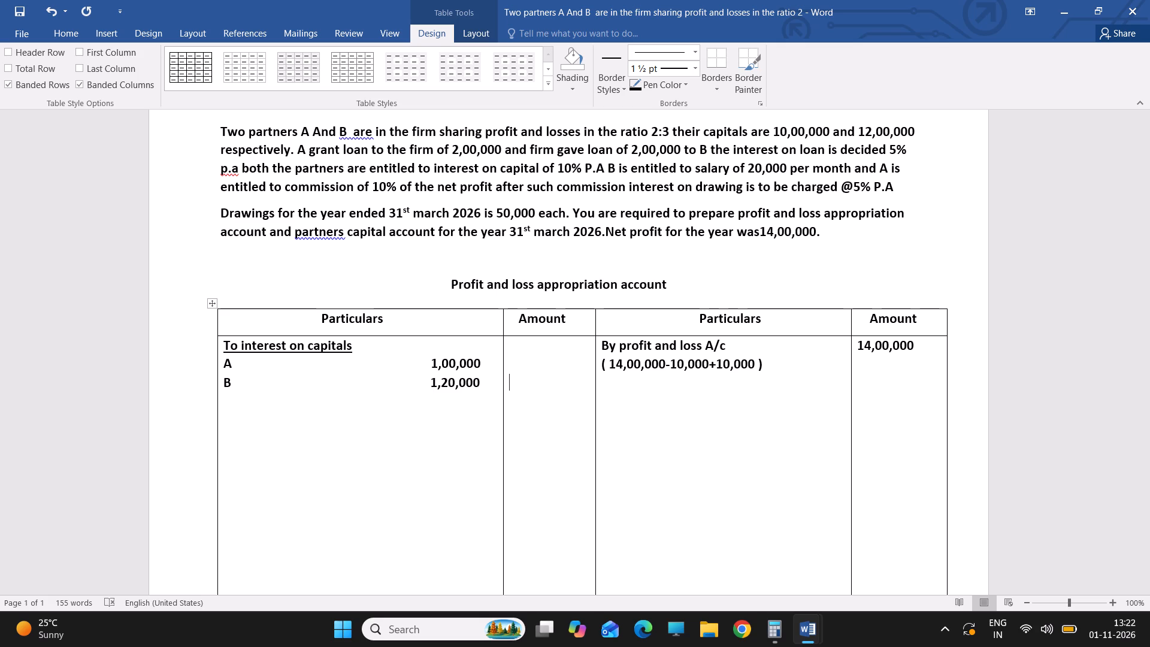
key(2)
key(comma)
text(2,)
key(BackSpace)
text(0,000)
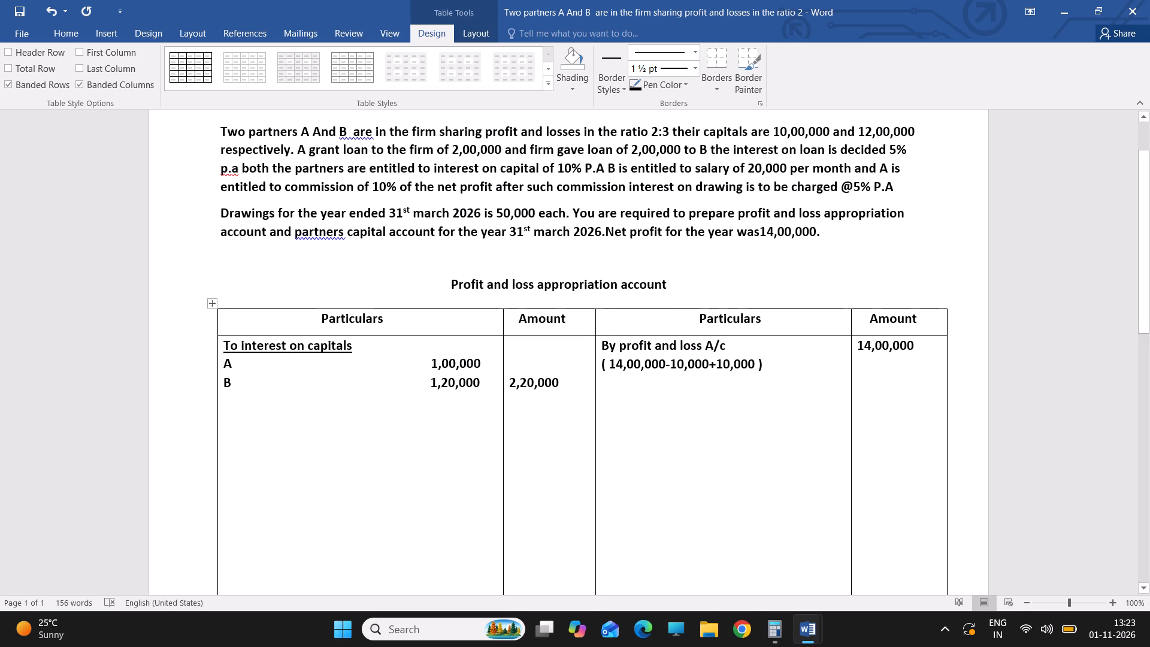
Add the entry "To B's Salary" as a new paragraph below B's interest line in the first Particulars column.
click(259, 421)
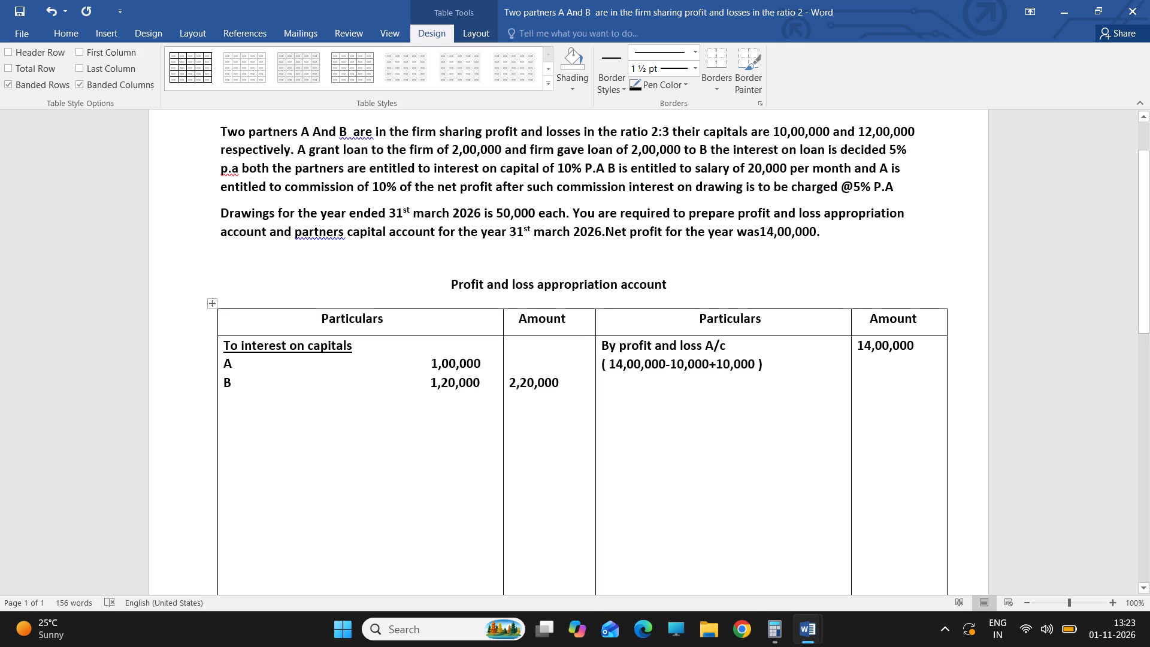
click(246, 442)
click(246, 442)
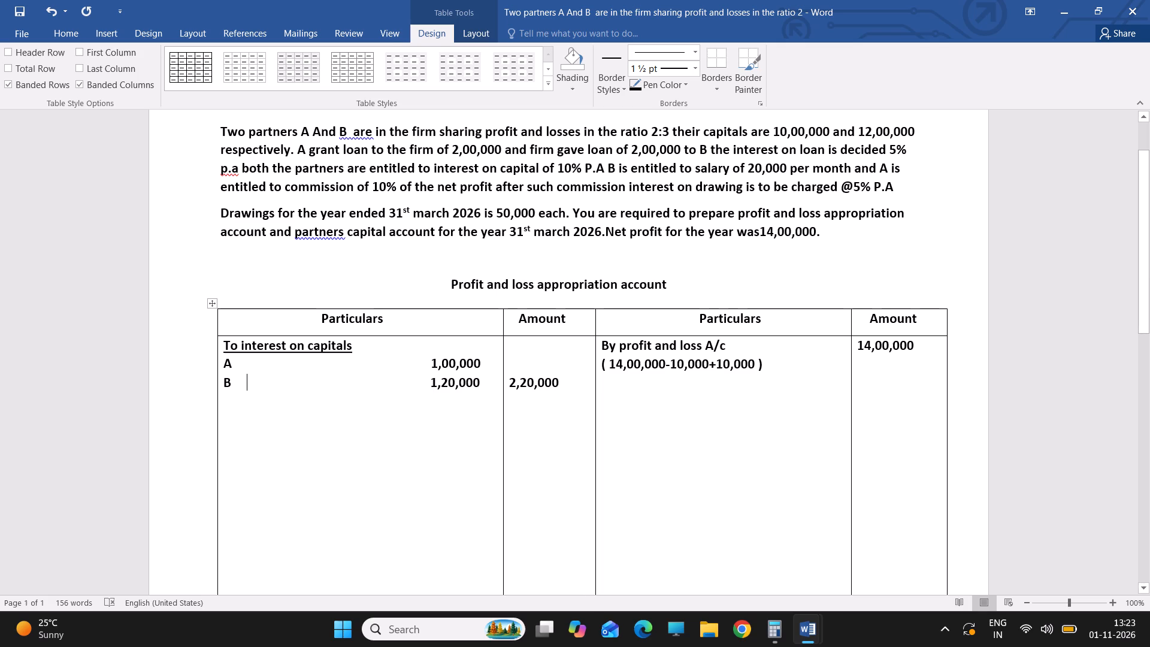
click(234, 456)
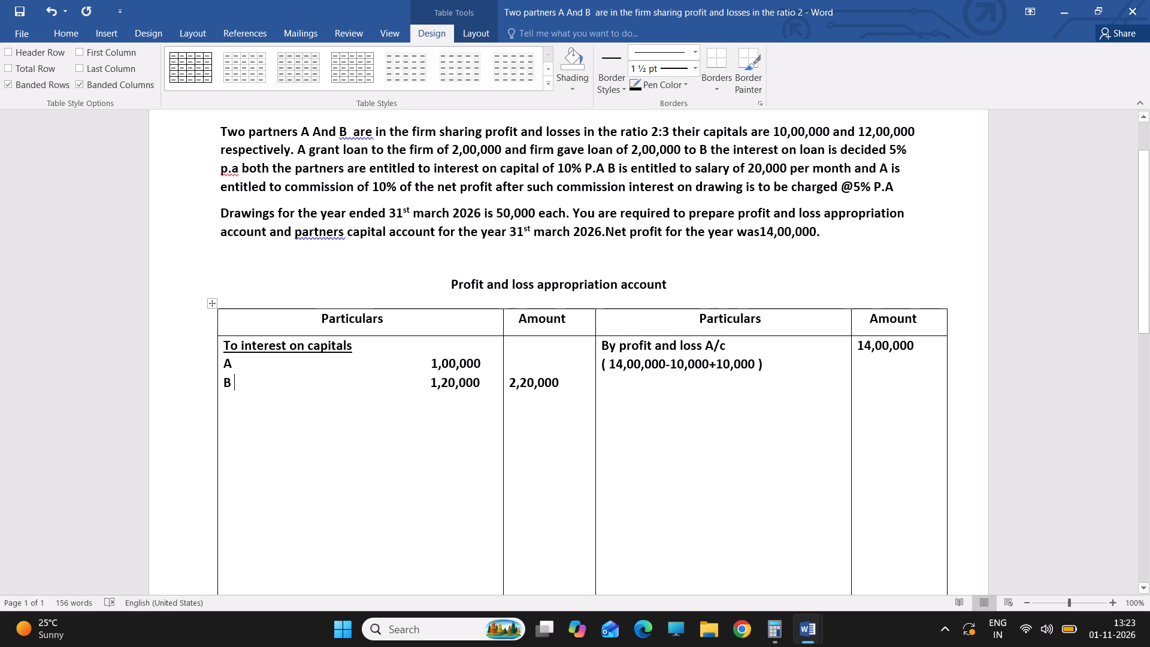
click(492, 439)
key(Return)
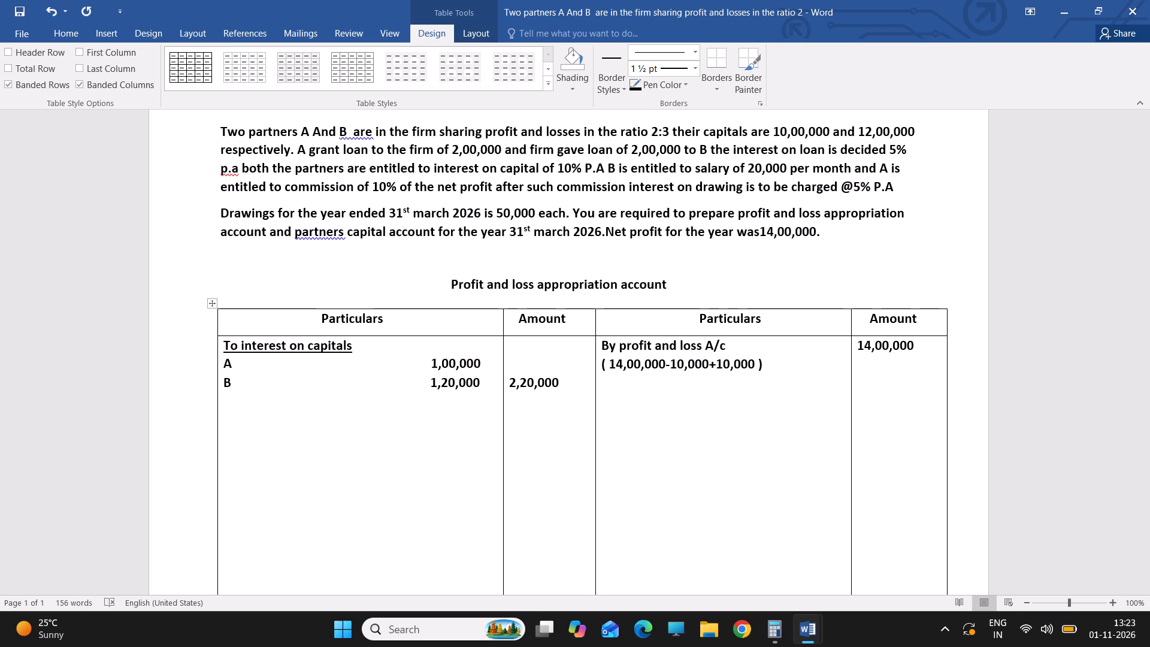
text(To)
key(space)
key(shift+b)
text('s)
key(space)
text(Sal)
text(ry)
key(space)
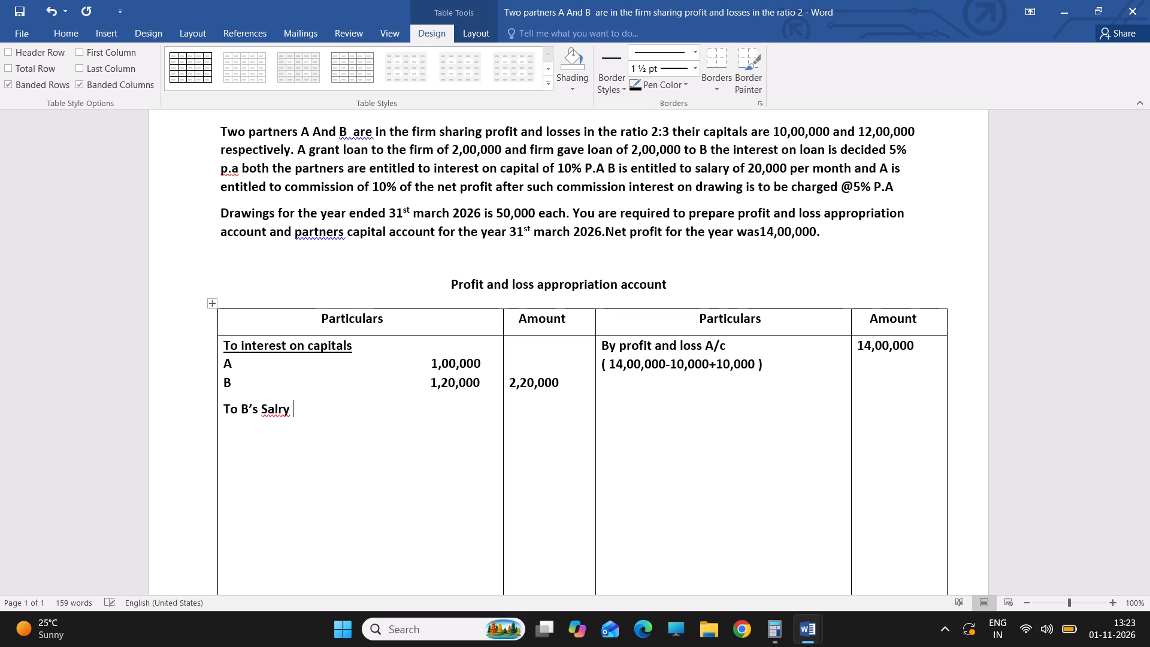
key(BackSpace)
key(BackSpace)
key(BackSpace)
text(ary)
key(space)
Append the working (20,000x12) to the B's Salary entry.
key(shift+parenleft)
text(20,000)
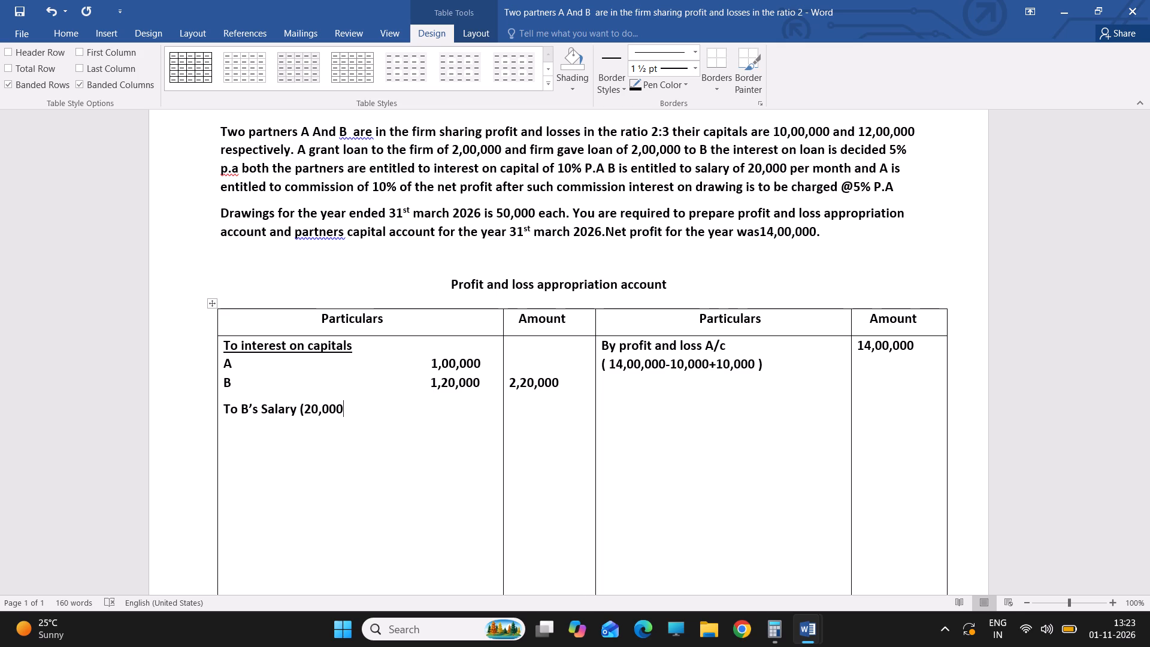
key(x)
text(12)
key(shift+parenright)
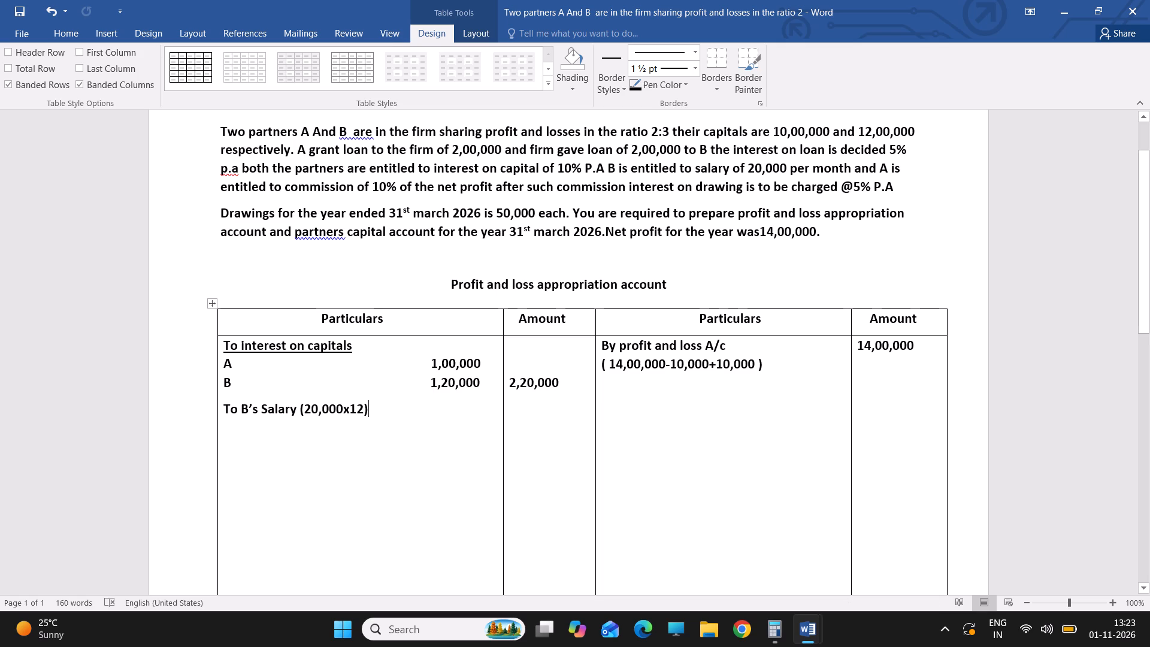
Enter 2.40.000 in the first Amount column on a new line level with B's Salary.
click(576, 419)
key(Return)
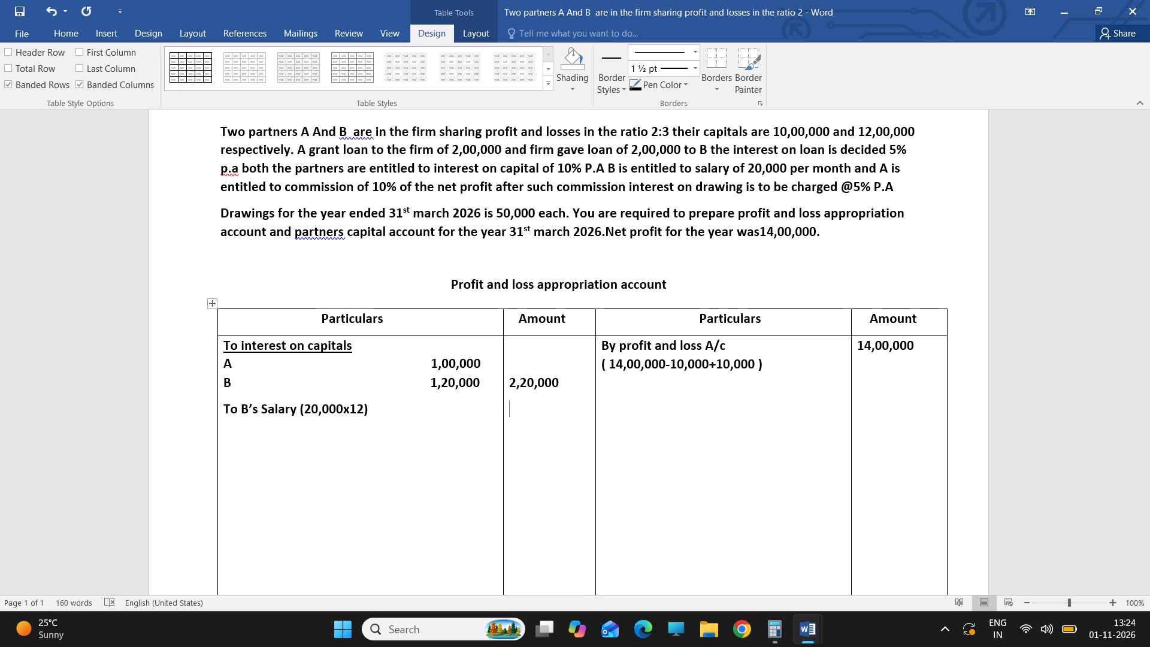
text(2.)
text(40)
text(.000)
Add the entry "To A's commission" as a new paragraph below the B's Salary entry.
click(463, 421)
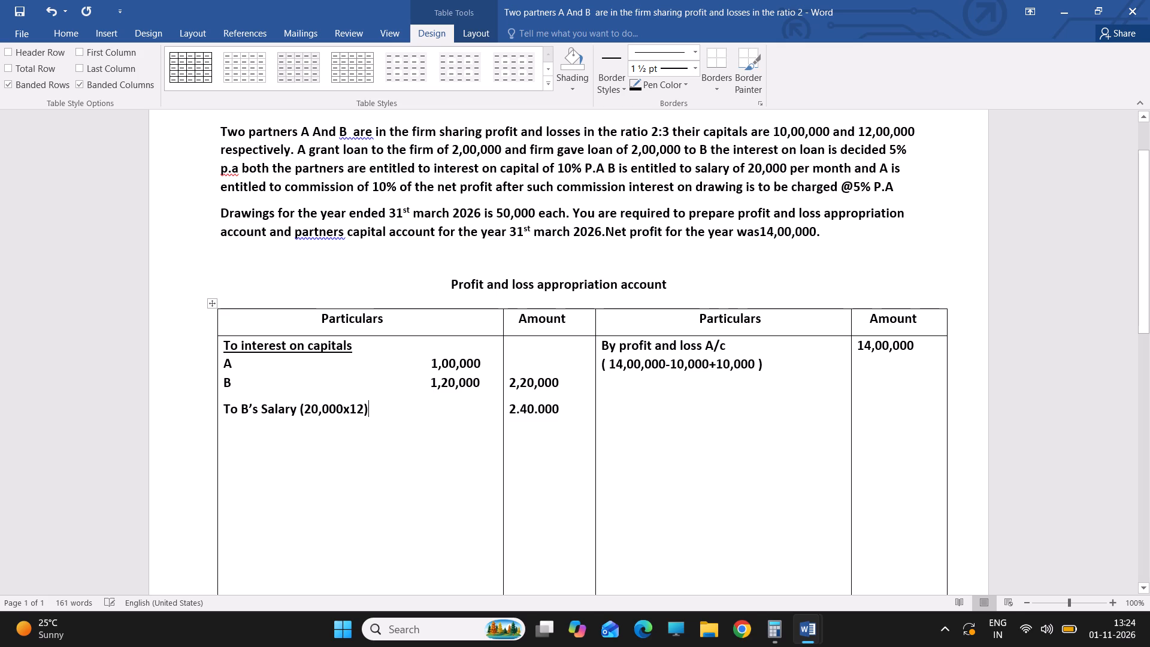
key(Return)
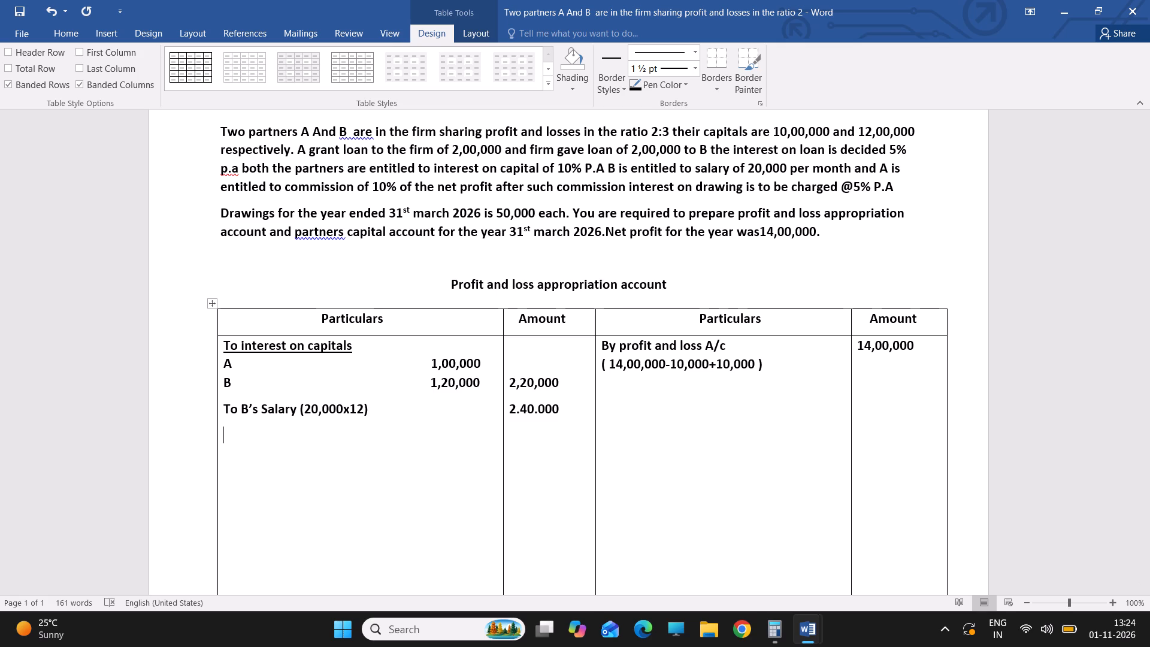
text(TO)
key(space)
key(BackSpace)
key(BackSpace)
text(o)
key(space)
key(shift+a)
text('s)
key(space)
text(commos)
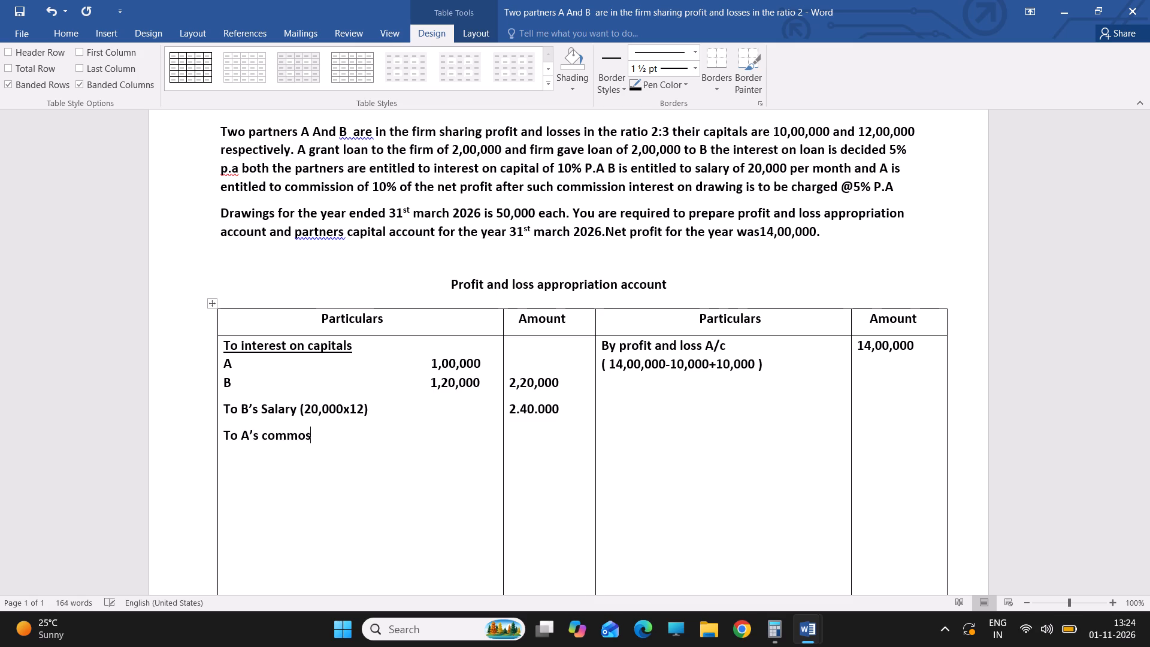
key(BackSpace)
key(BackSpace)
text(ission)
key(space)
Append the working "(1,40,000x10/110" to the A's commission entry, leaving the bracket open.
key(shift+parenleft)
text(1,40,000)
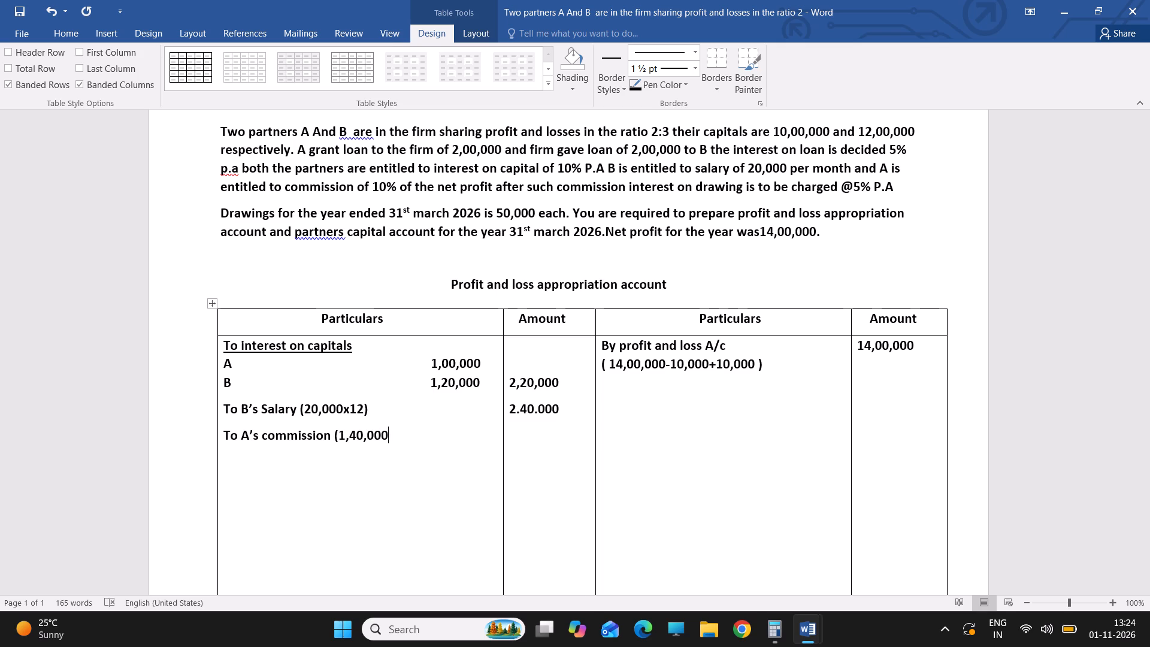
key(x)
key(1)
key(0)
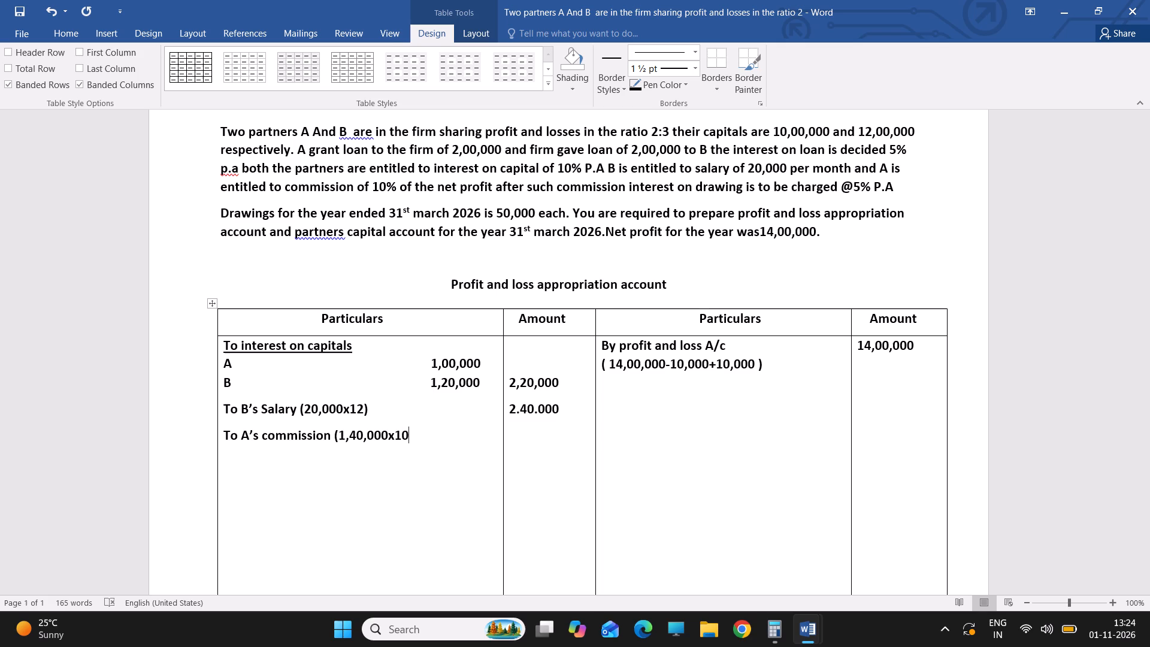
key(slash)
text(11)
key(0)
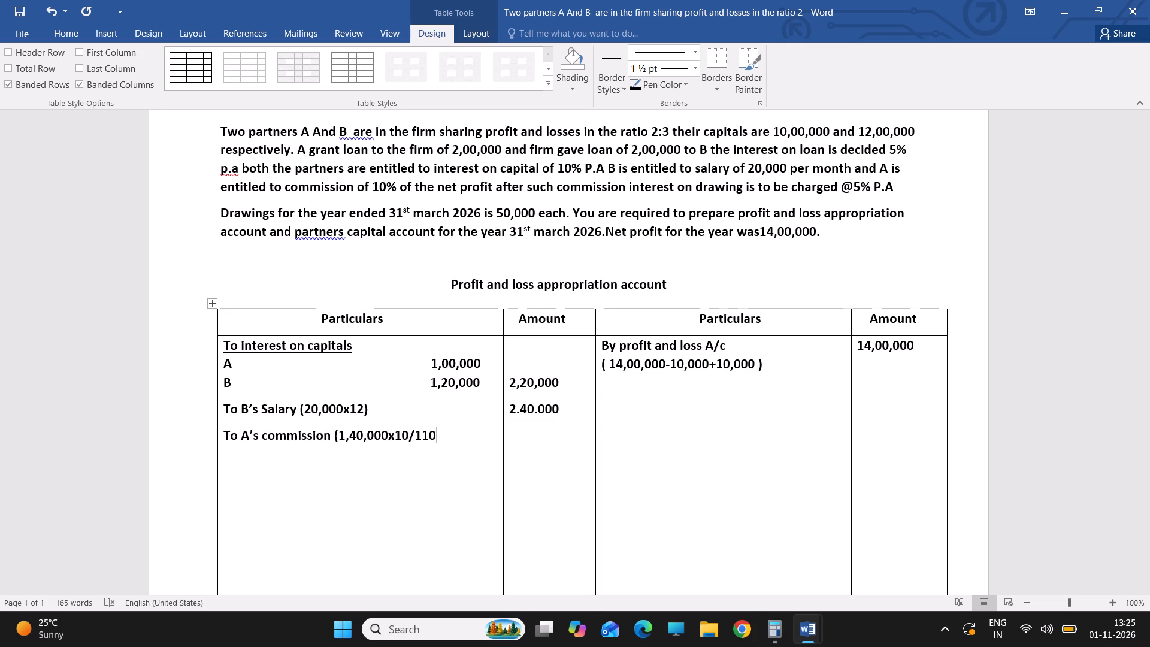
Switch to Calculator.
click(773, 636)
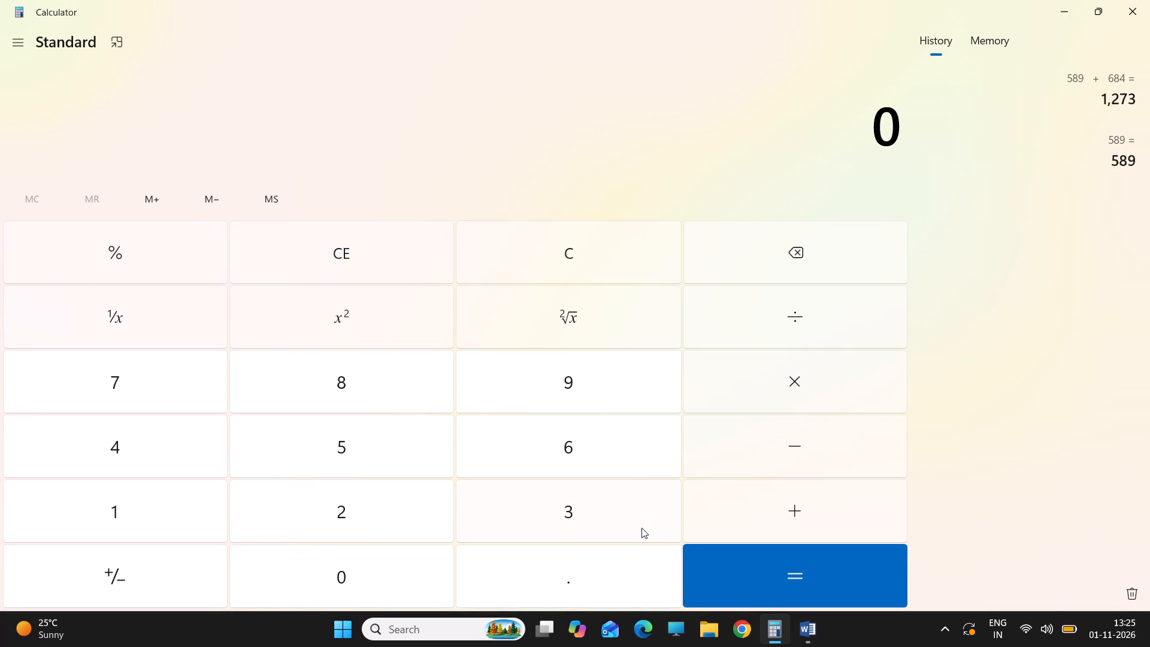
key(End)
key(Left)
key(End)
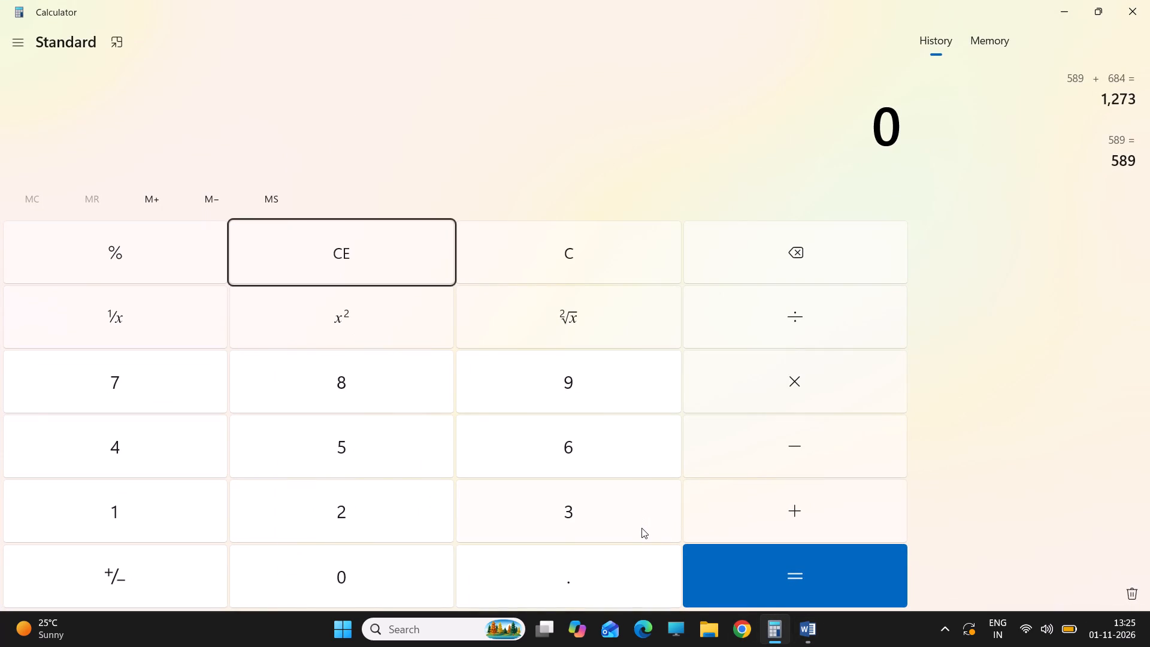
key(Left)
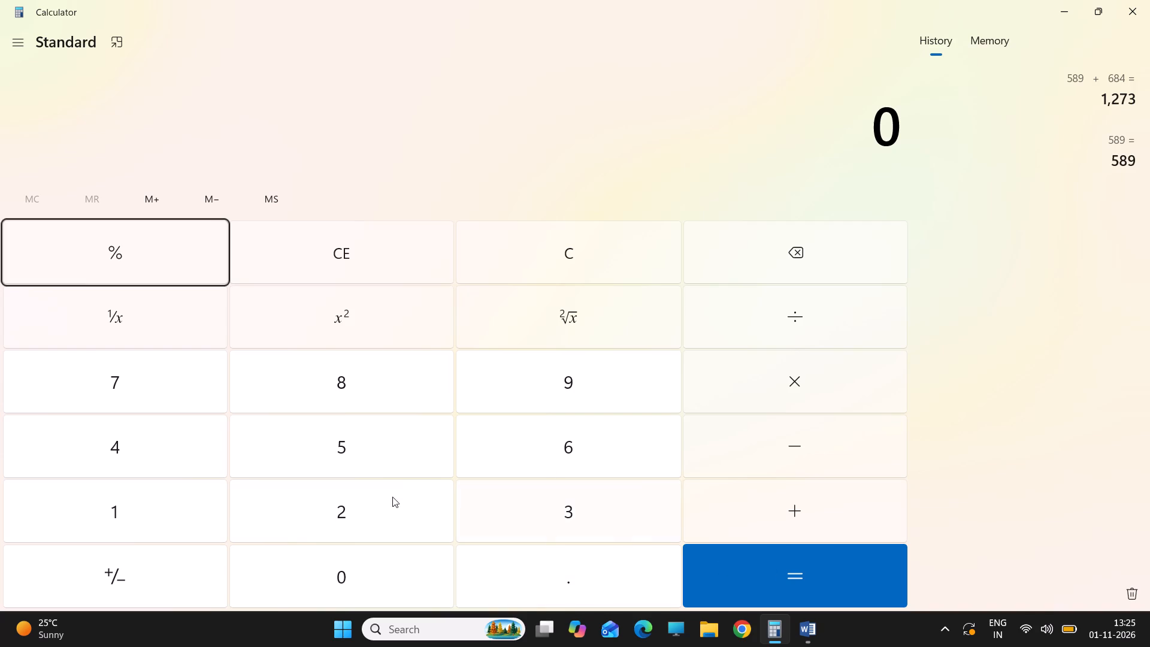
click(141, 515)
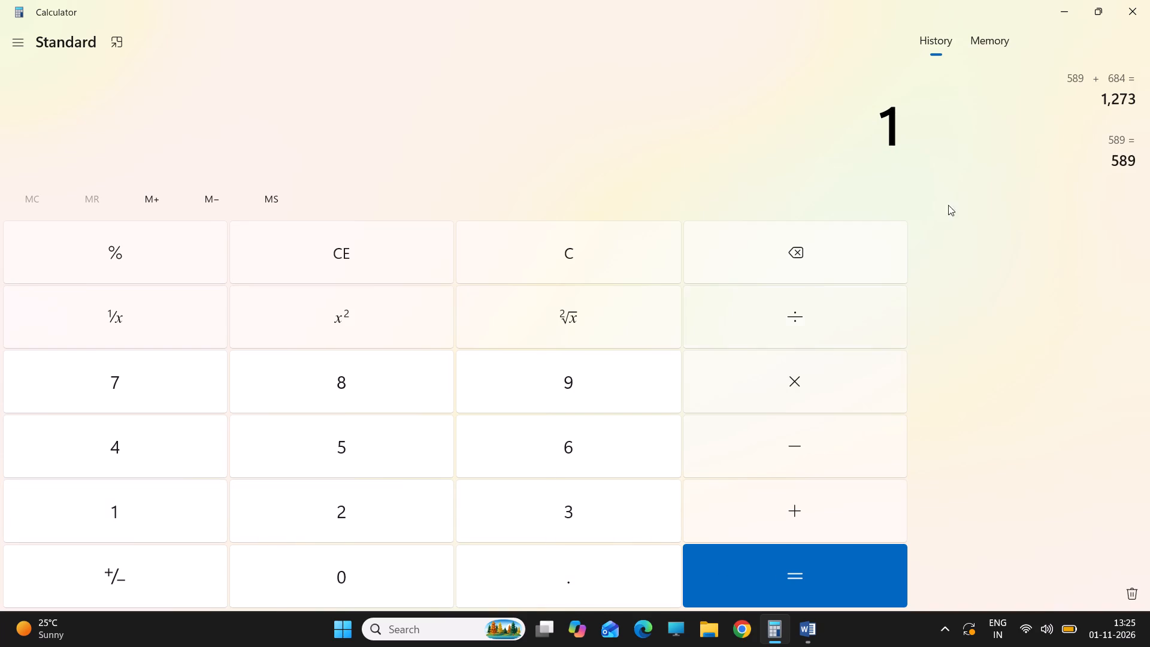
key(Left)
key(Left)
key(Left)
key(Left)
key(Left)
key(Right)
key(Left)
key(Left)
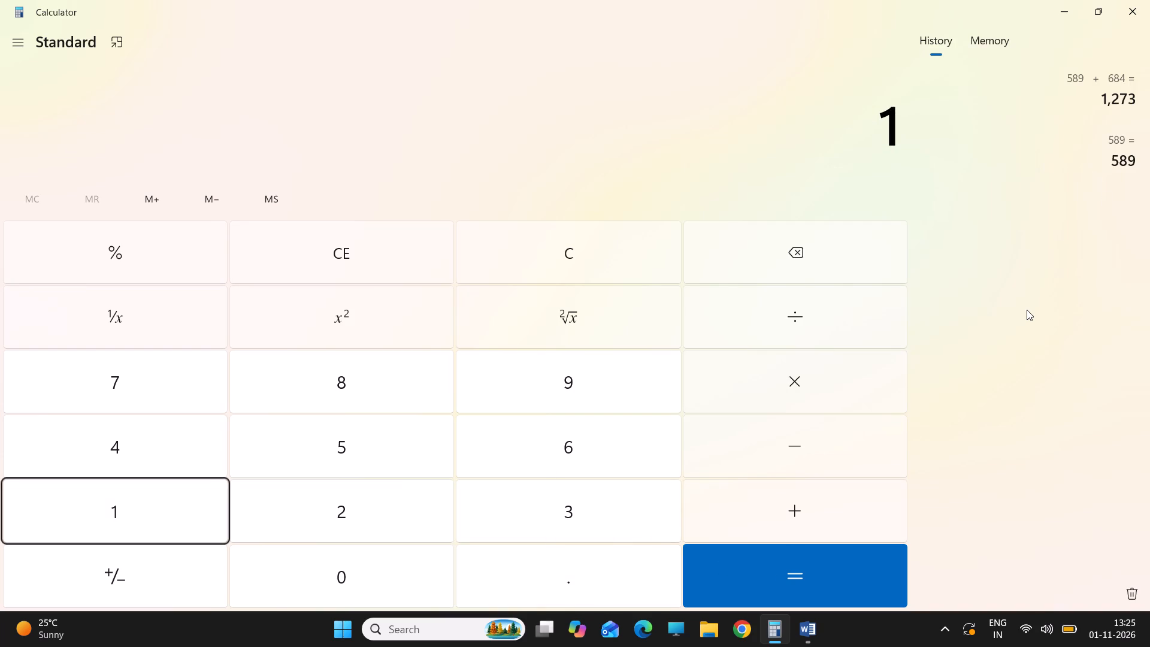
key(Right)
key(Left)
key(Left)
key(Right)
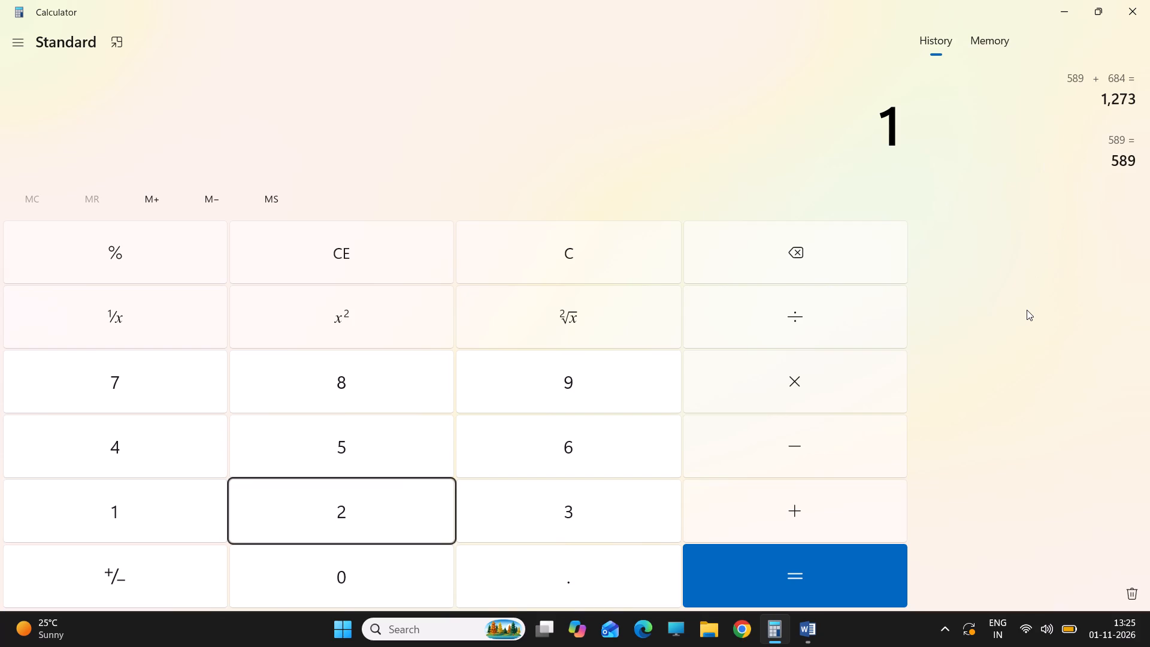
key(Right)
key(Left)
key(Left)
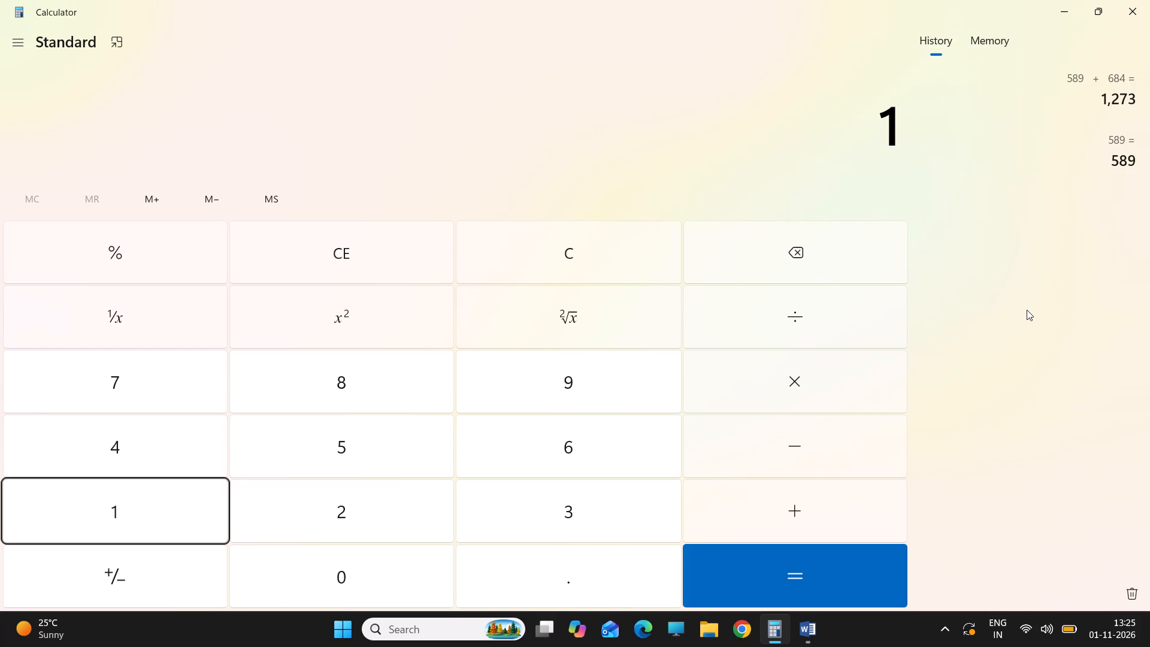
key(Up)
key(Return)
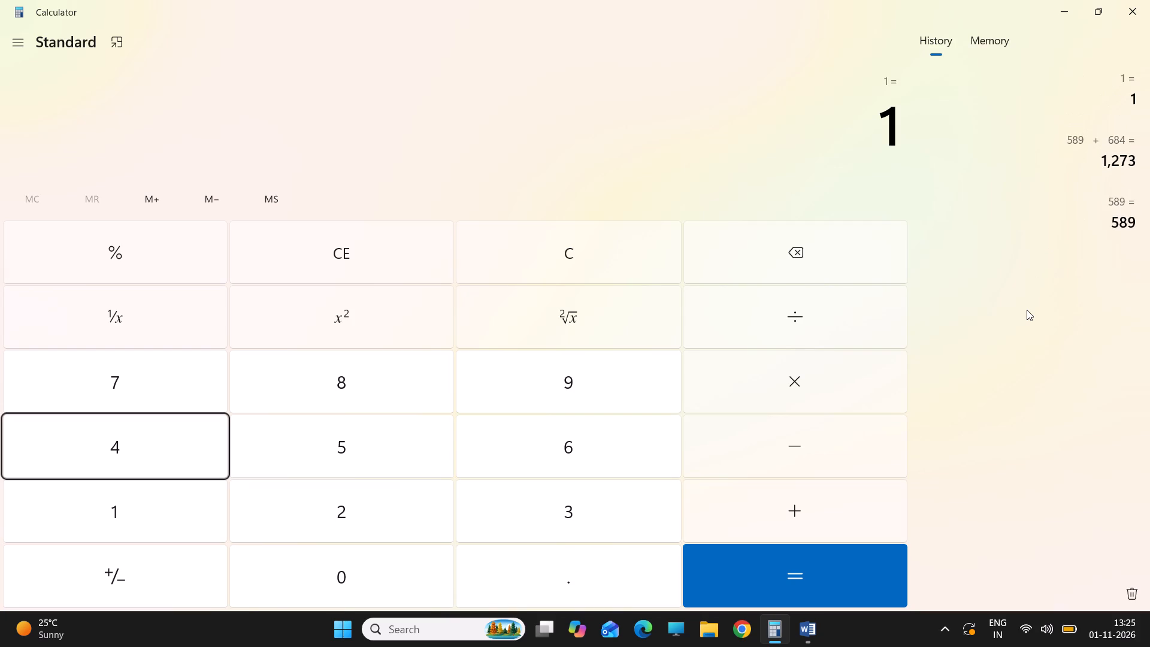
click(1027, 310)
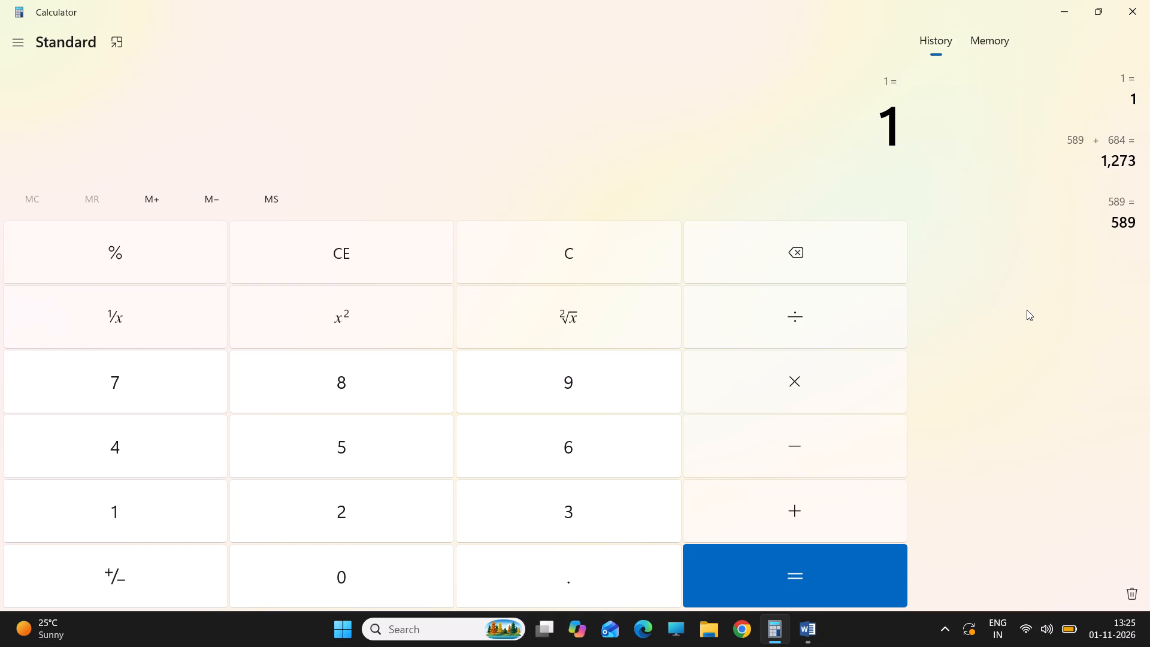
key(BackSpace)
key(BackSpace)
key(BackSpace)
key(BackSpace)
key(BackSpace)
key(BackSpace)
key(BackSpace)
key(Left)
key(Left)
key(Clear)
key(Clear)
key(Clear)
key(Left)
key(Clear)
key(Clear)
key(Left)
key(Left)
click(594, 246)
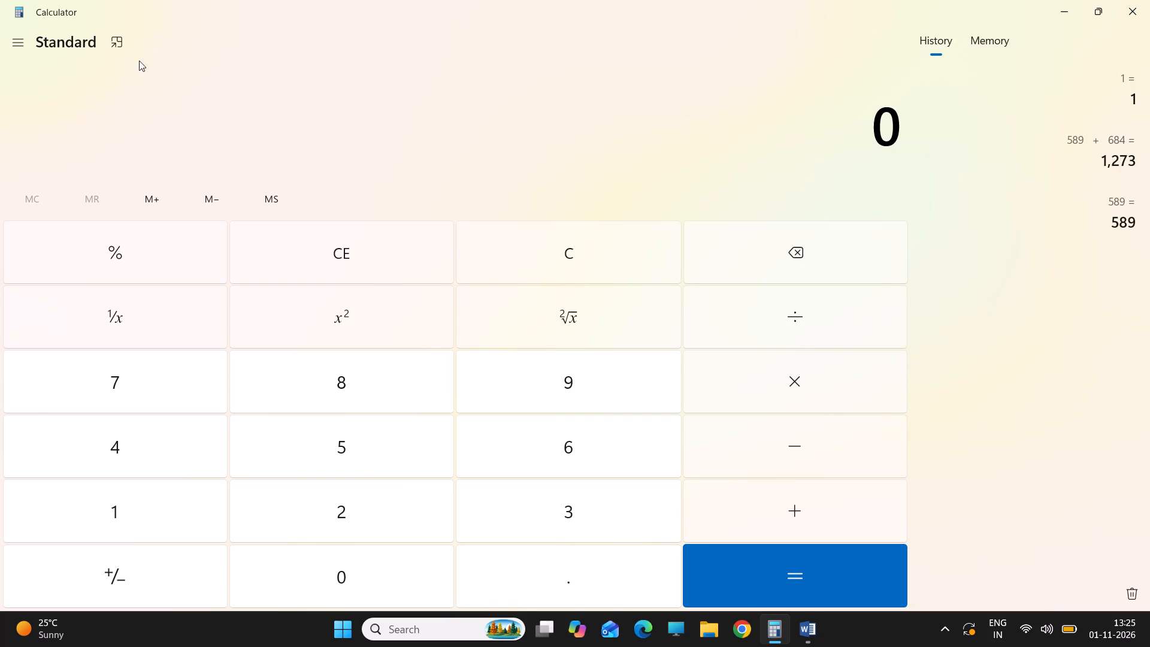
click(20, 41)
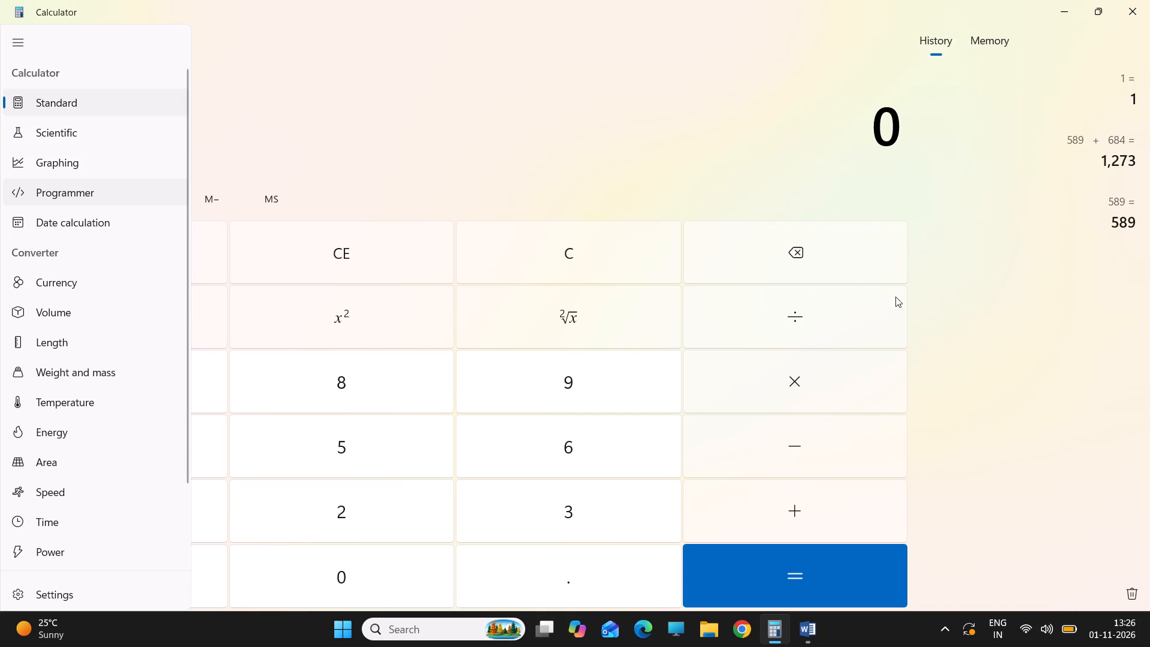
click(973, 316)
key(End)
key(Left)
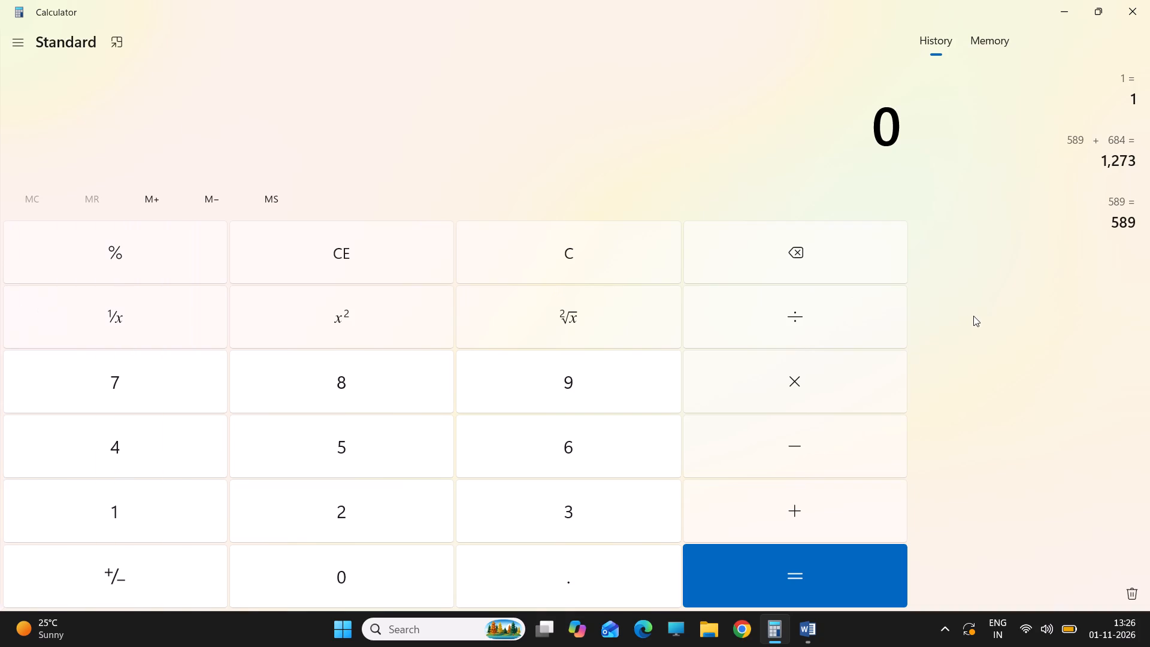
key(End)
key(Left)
Calculate A's commission as 14,00,000 × 10 ÷ 110.
click(146, 534)
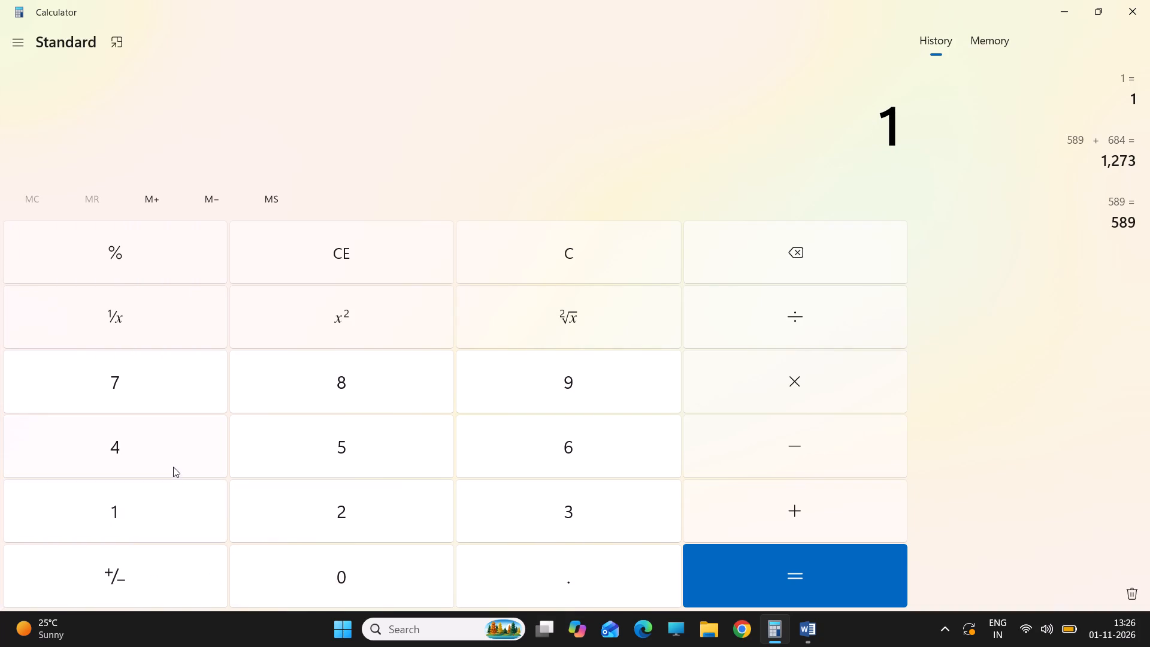
click(171, 452)
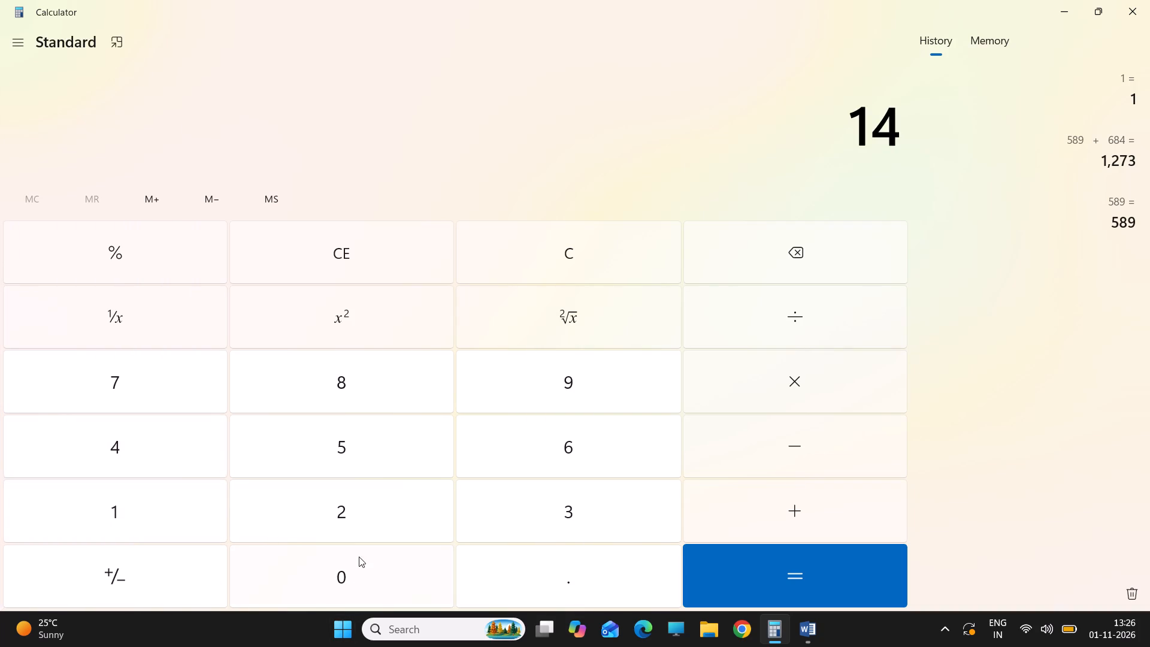
double_click(357, 566)
double_click(357, 566)
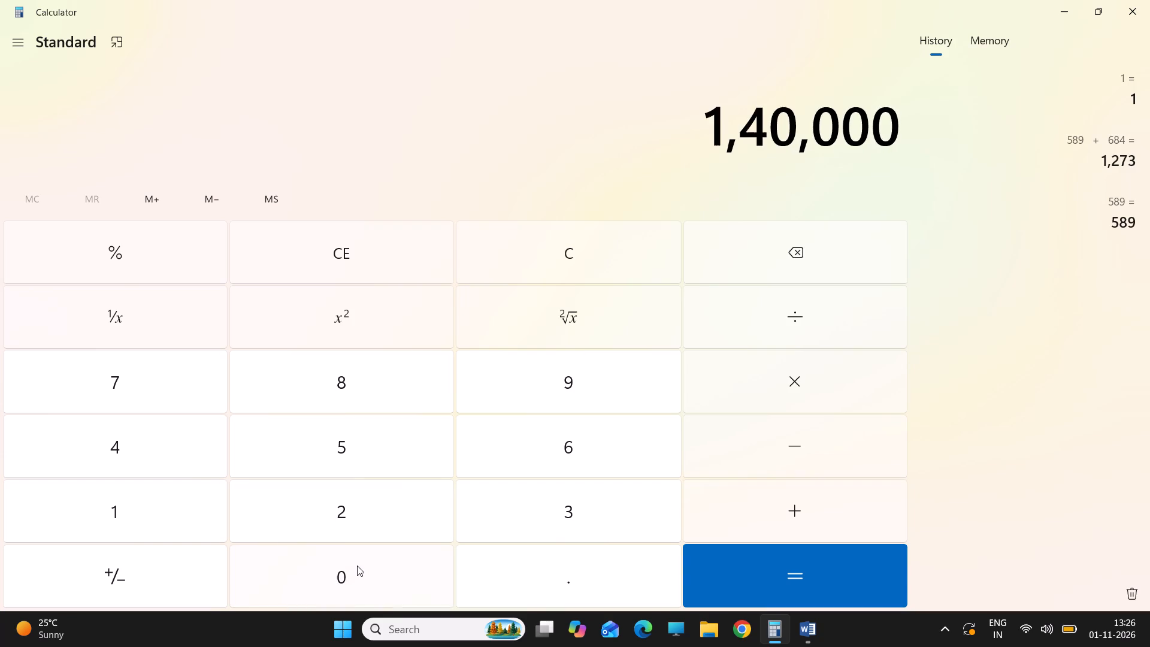
click(357, 566)
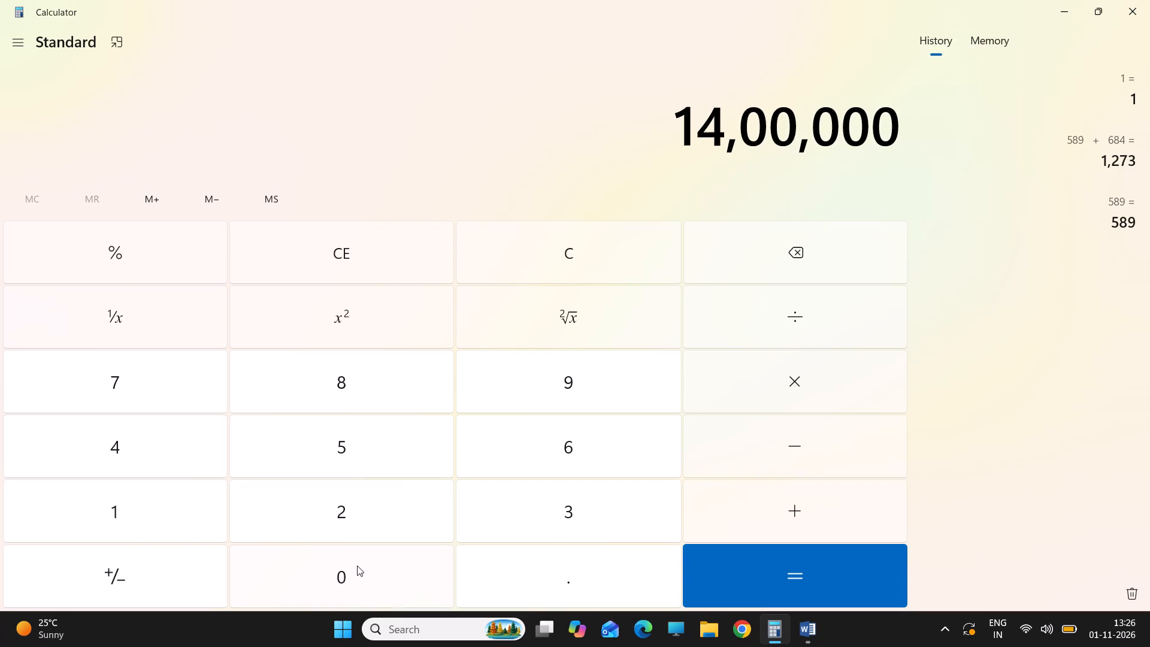
click(810, 376)
click(105, 509)
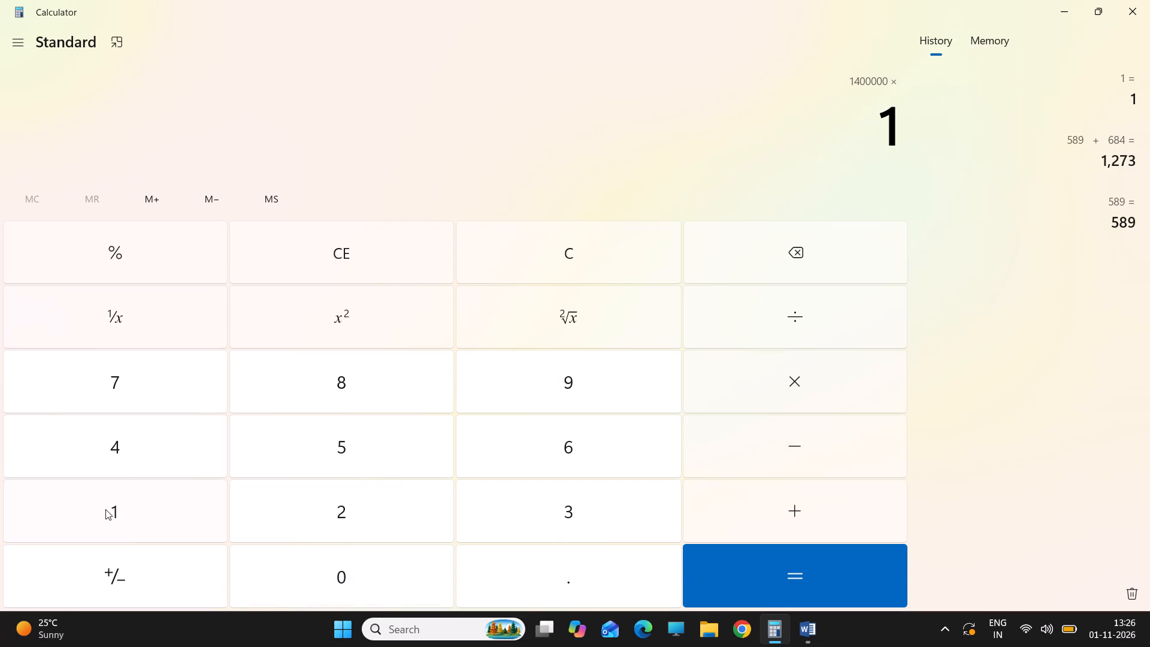
click(341, 568)
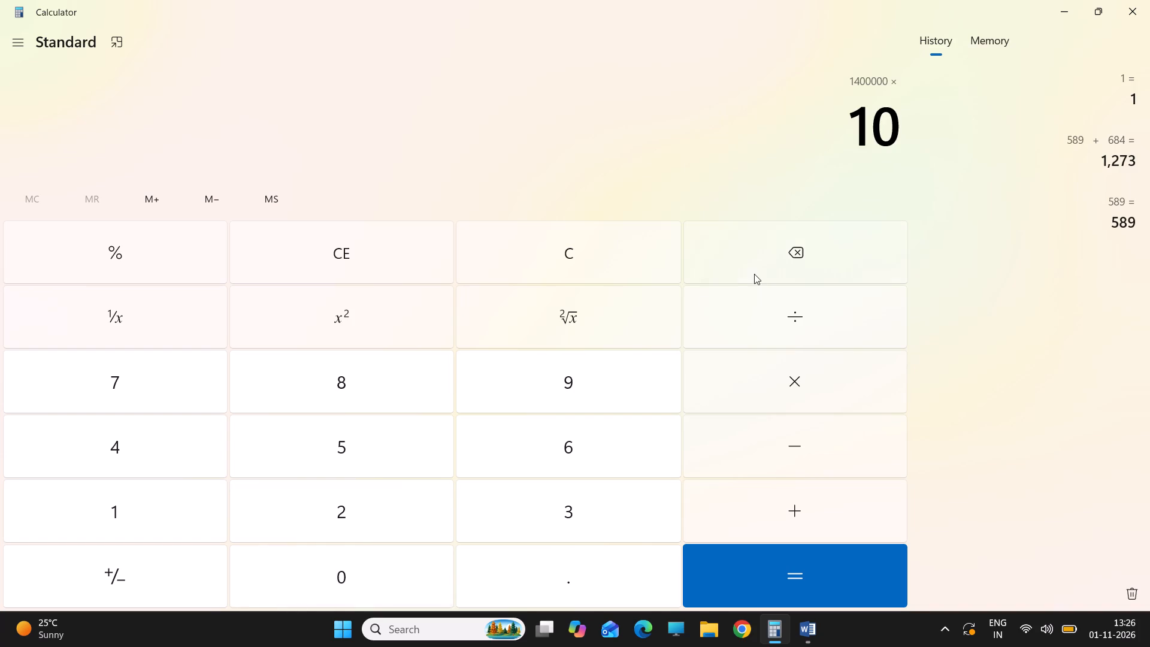
click(768, 298)
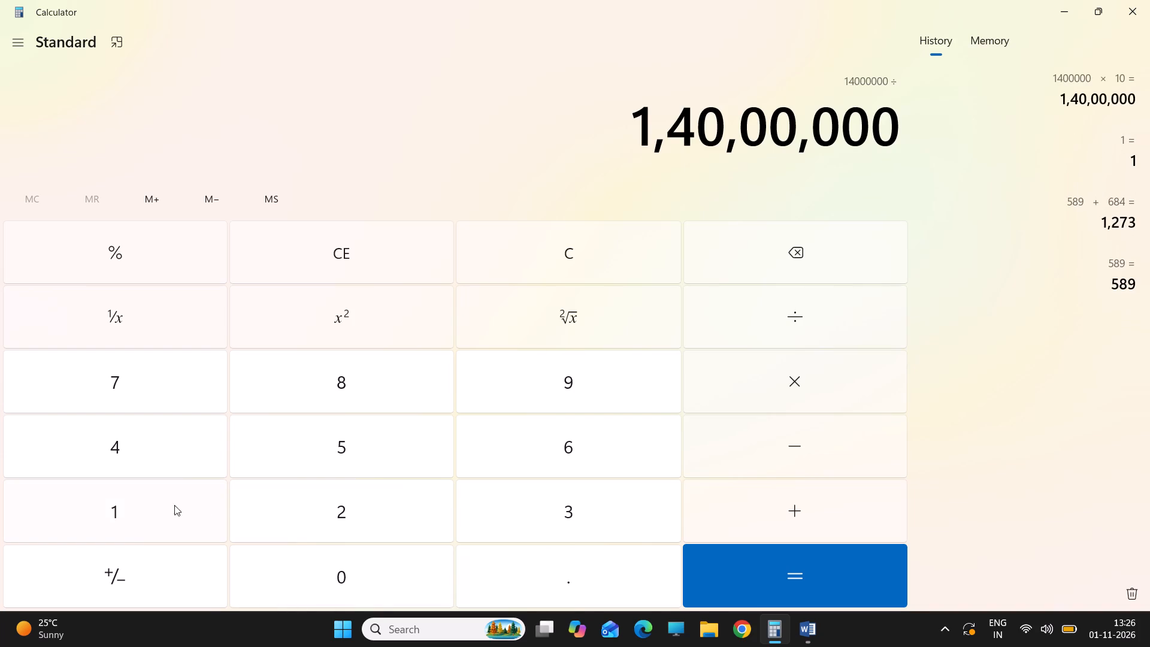
double_click(161, 504)
click(323, 594)
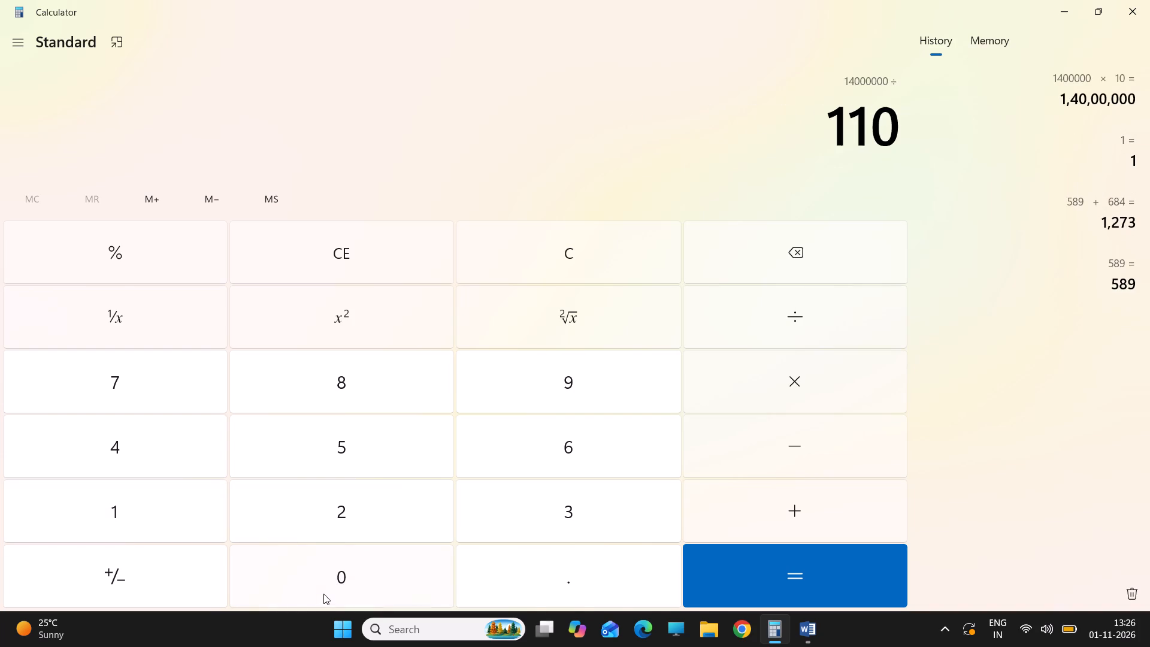
click(729, 581)
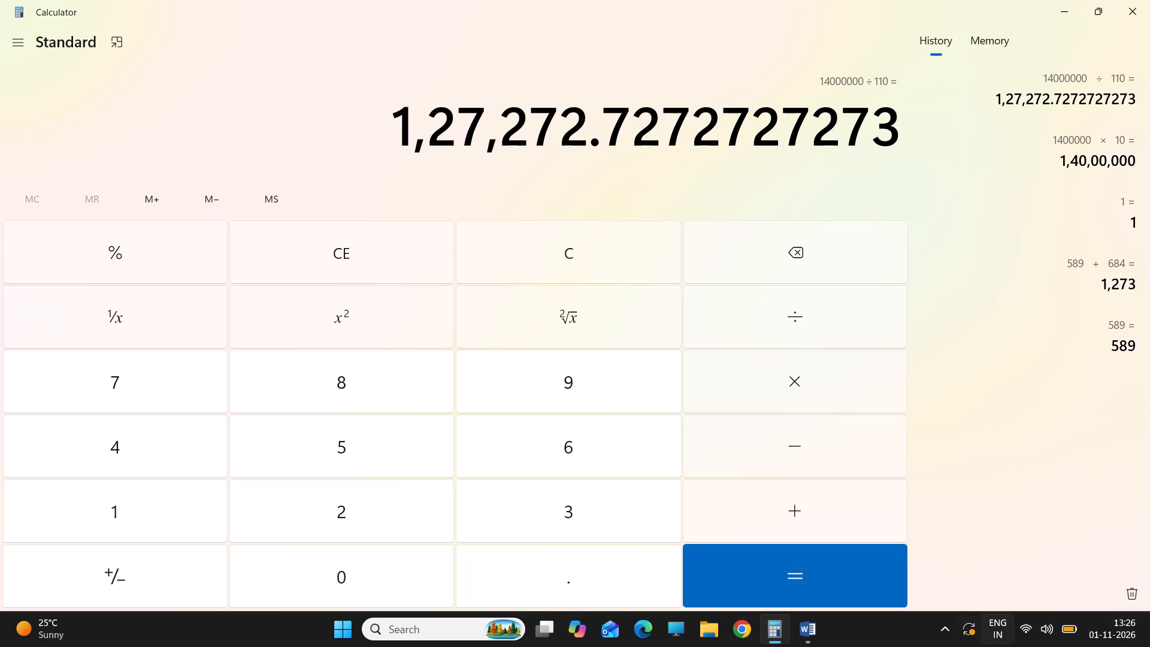
Switch to the Word document containing the question about the two partners A and B.
click(807, 632)
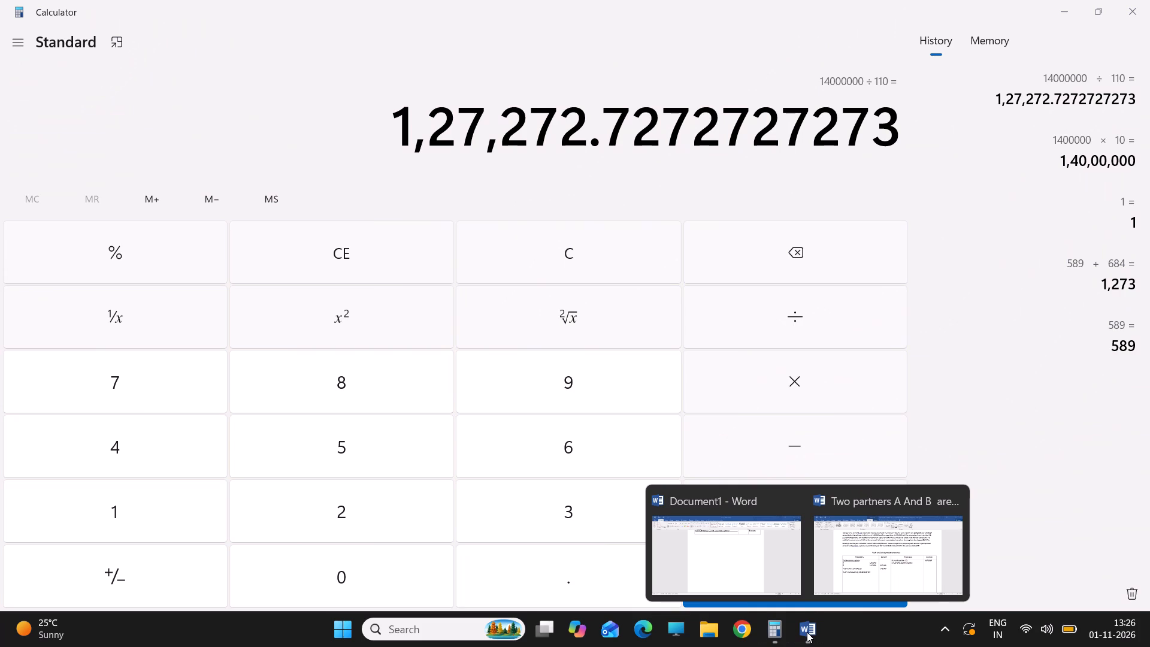
click(839, 558)
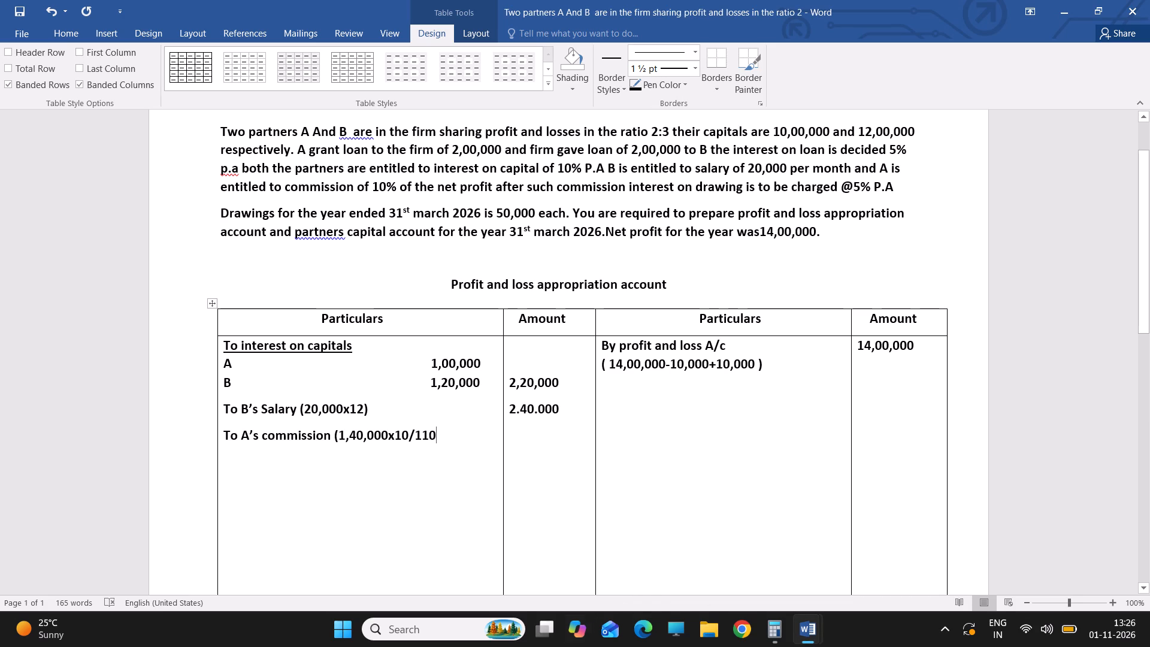
Enter the amount 1,27,273 for A's commission on a new line below the B's Salary amount.
click(527, 429)
click(585, 423)
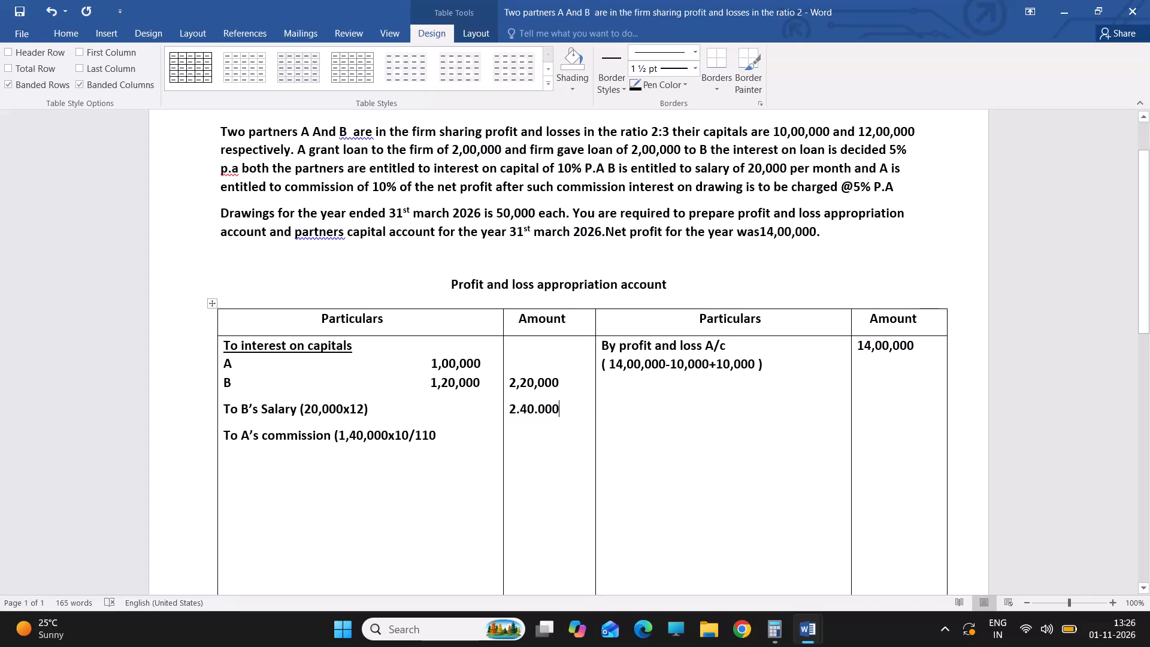
key(Return)
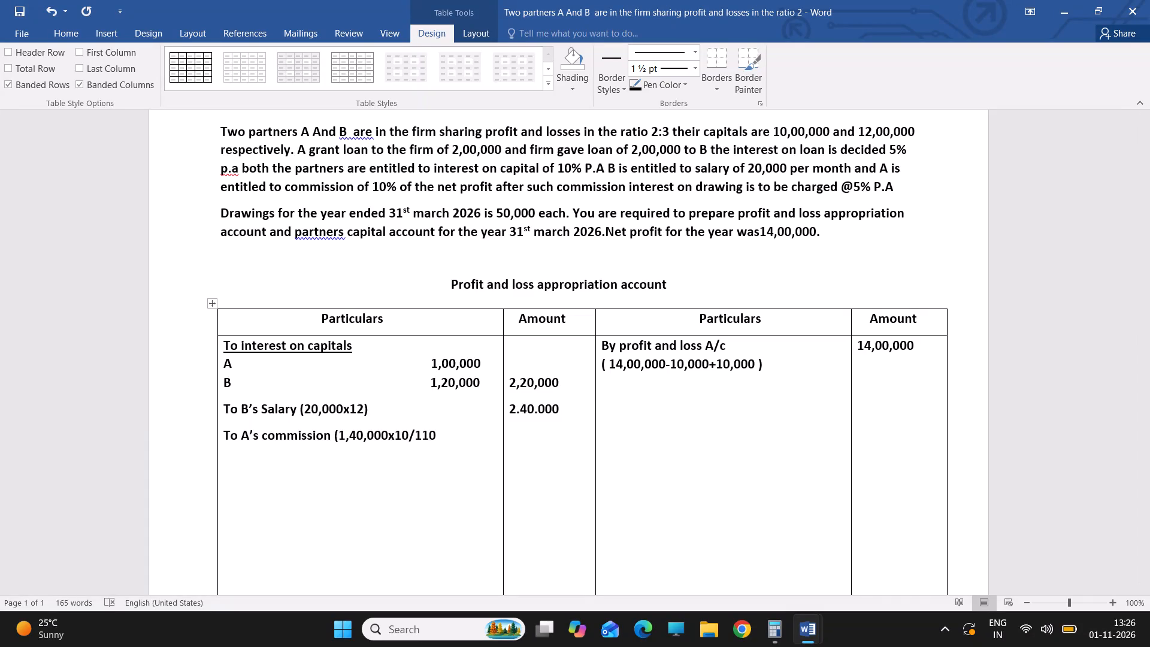
key(1)
text(,2)
text(7,273)
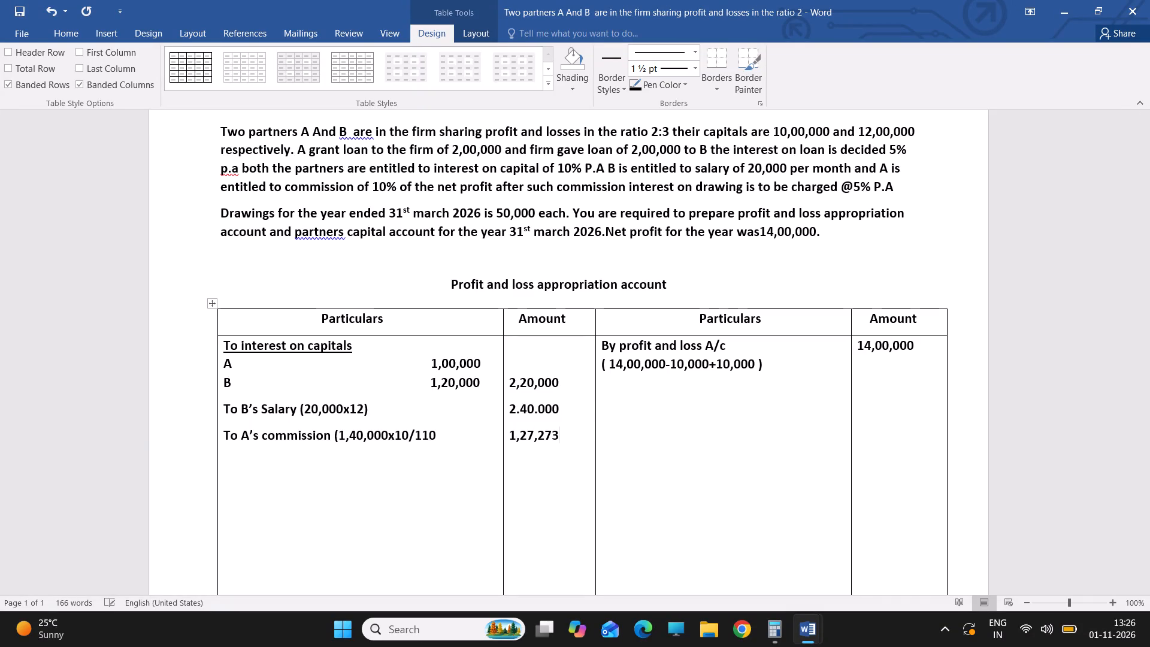
Close the bracket after 10/110 in the A's commission entry and start a new paragraph below it.
key(Left)
key(Left)
key(Left)
key(Left)
key(Left)
key(Left)
key(Left)
key(Left)
key(Left)
key(Left)
click(516, 433)
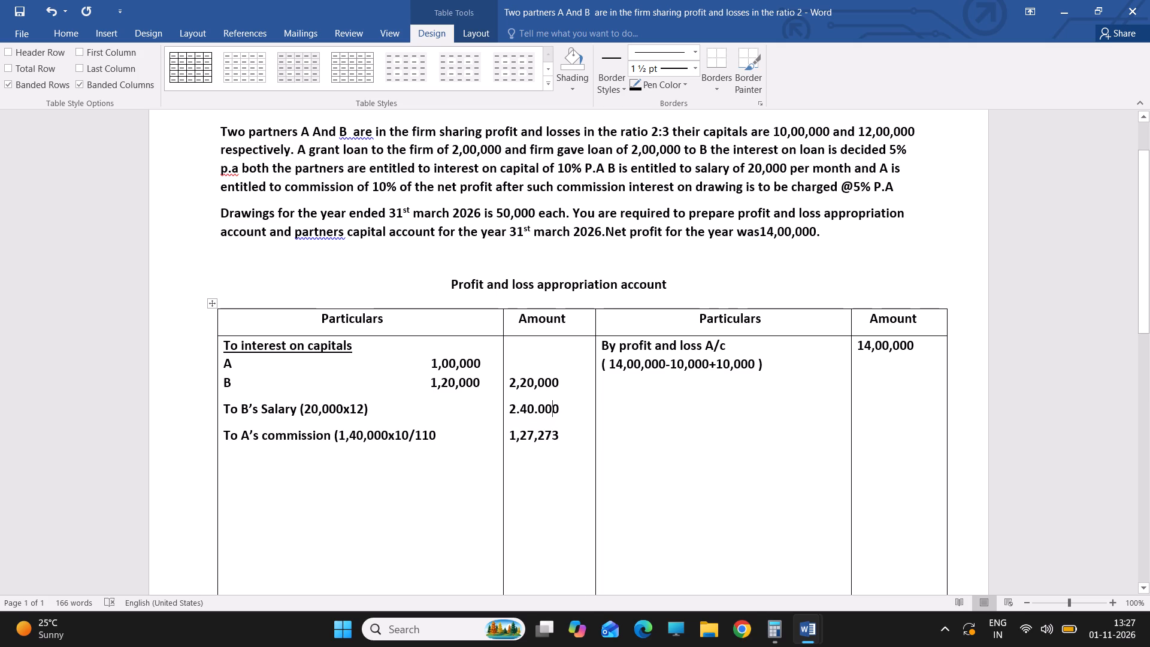
click(473, 426)
key(shift+parenright)
key(Return)
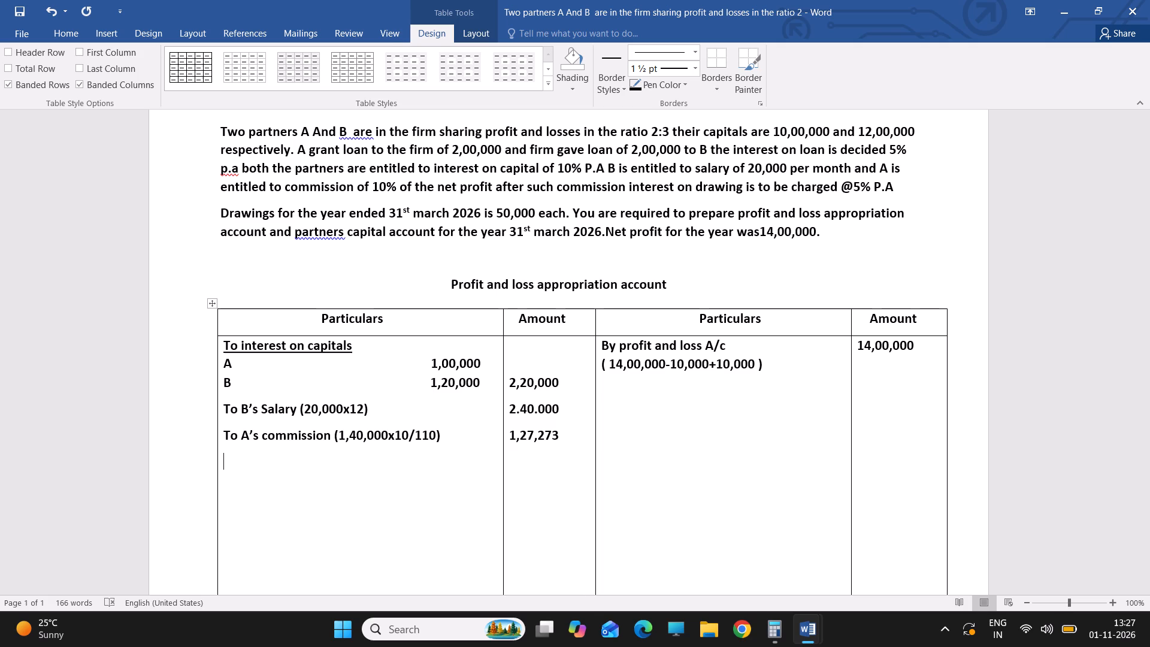
Add the bold entry "By interest on drawings" below the By profit and loss A/c working.
click(629, 404)
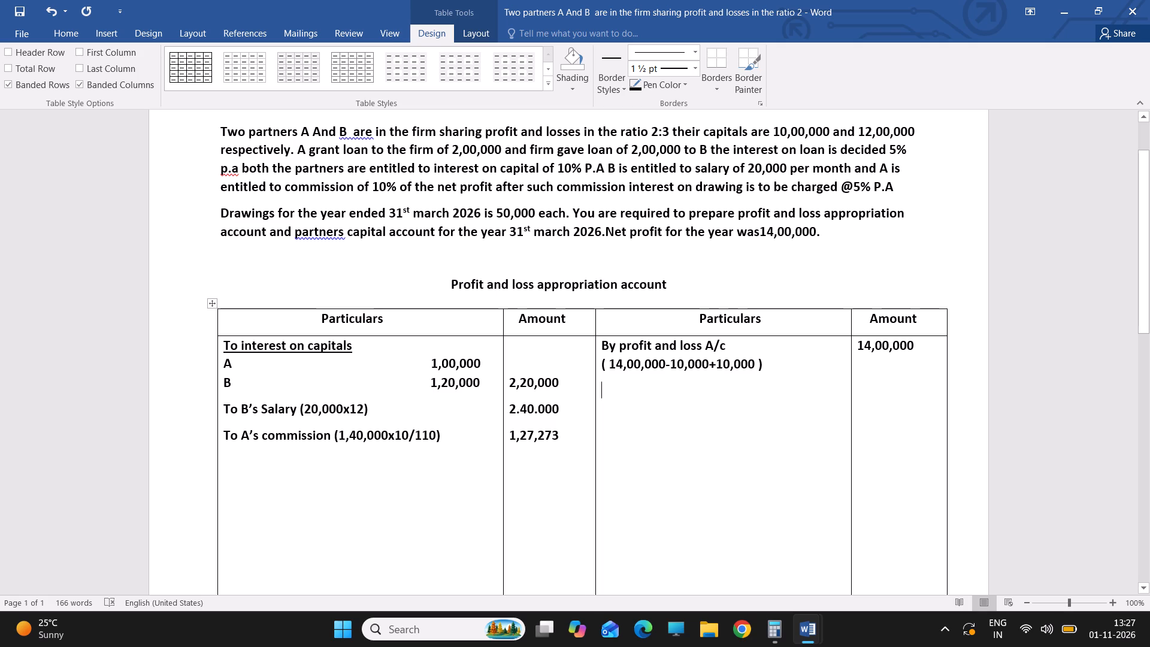
text(Ny)
key(space)
key(BackSpace)
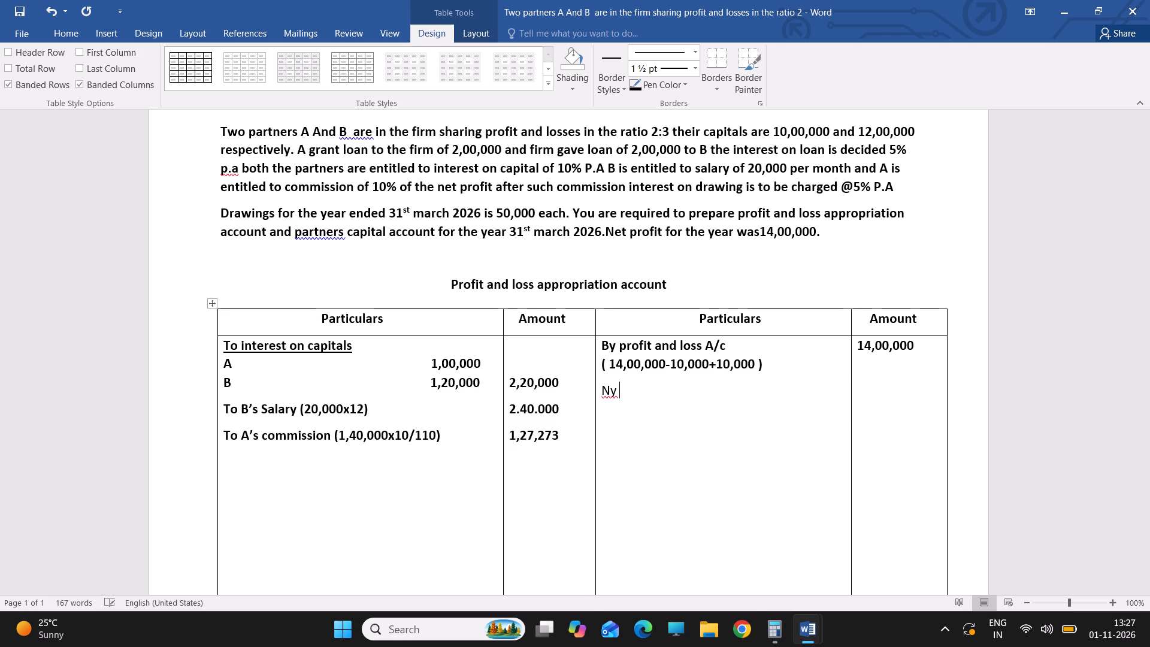
key(BackSpace)
key(BackSpace)
key(shift+b)
key(BackSpace)
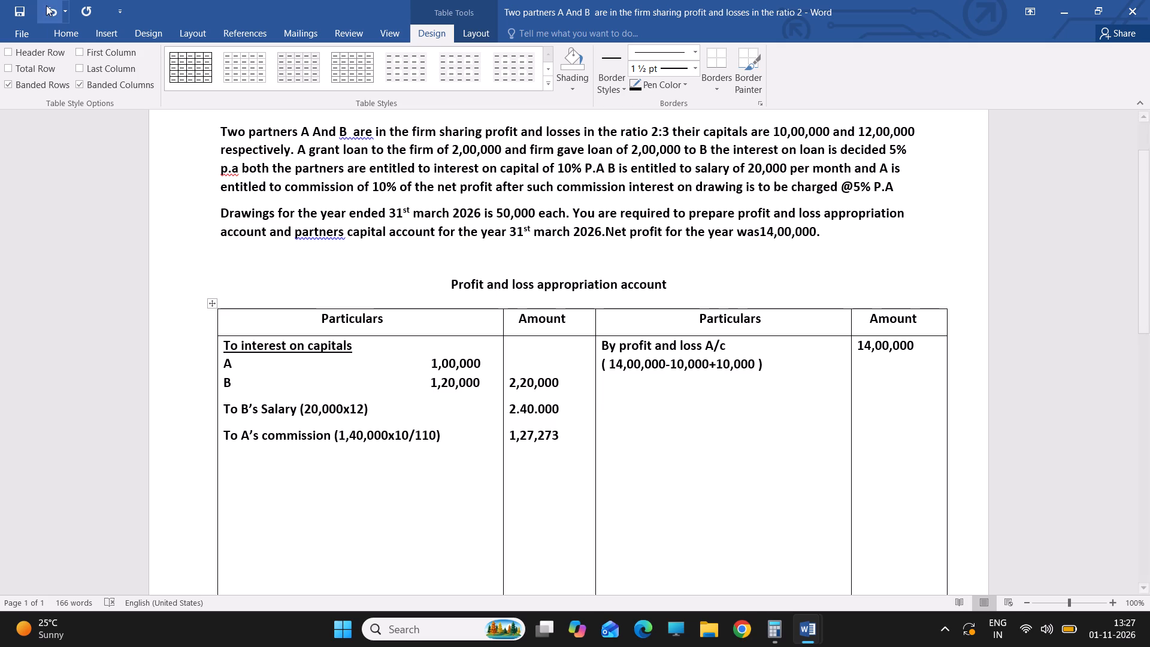
click(69, 31)
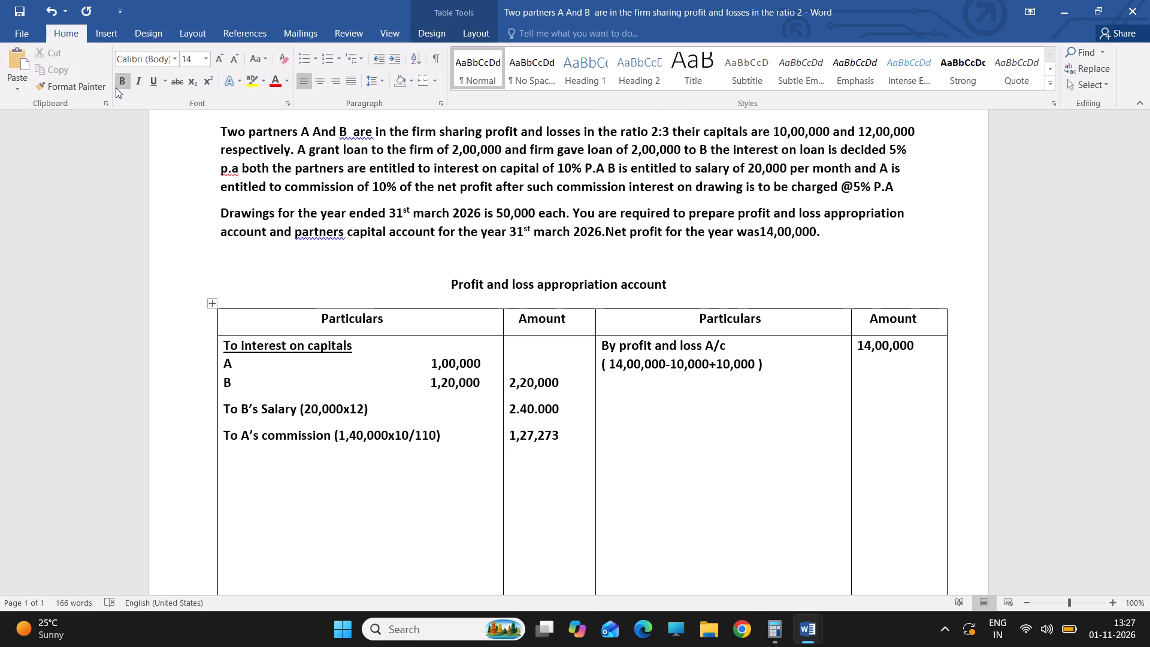
click(118, 84)
text(By)
key(space)
text(in)
text(terest p)
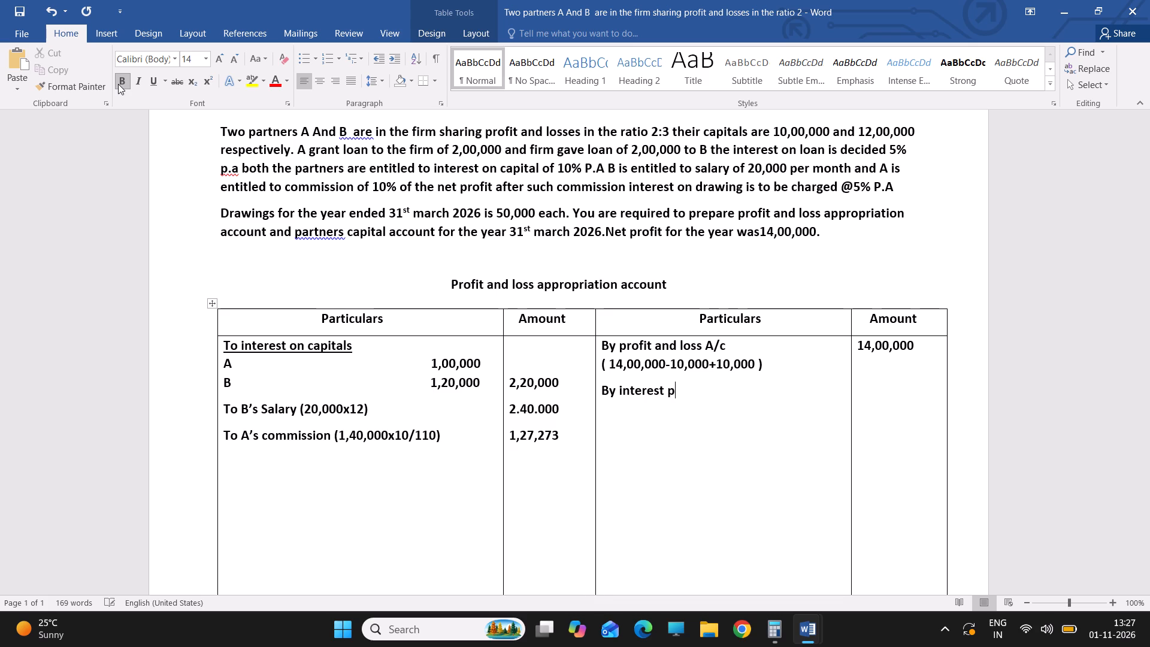
key(BackSpace)
text(on f)
key(BackSpace)
text(drs)
key(BackSpace)
text(awo)
key(BackSpace)
text(ings)
key(space)
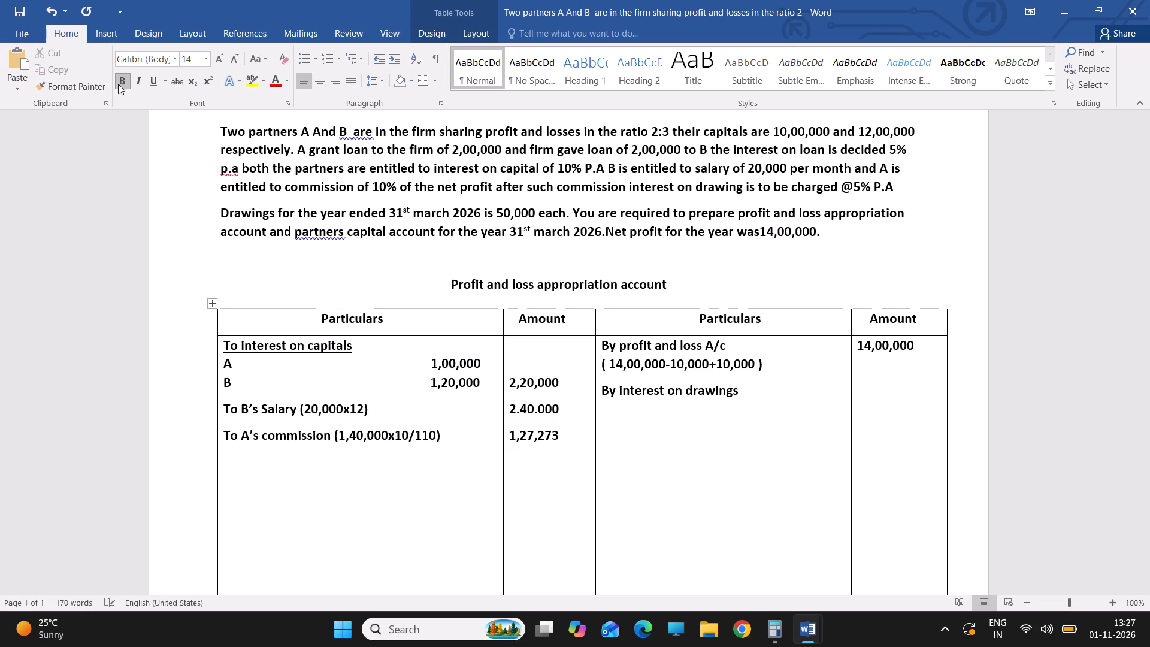
Add separate lines A and B beneath "By interest on drawings", using line breaks within the same paragraph.
key(shift+Return)
key(shift+a)
key(Return)
key(BackSpace)
key(shift+Return)
key(shift+b)
Enter 1,250 as A's interest on drawings, spaced across from the A label.
key(Up)
key(space)
key(space)
key(space)
key(space)
key(space)
key(space)
key(space)
key(space)
key(space)
key(space)
key(space)
key(space)
key(space)
key(space)
key(space)
key(space)
key(space)
key(space)
key(space)
key(space)
key(space)
key(space)
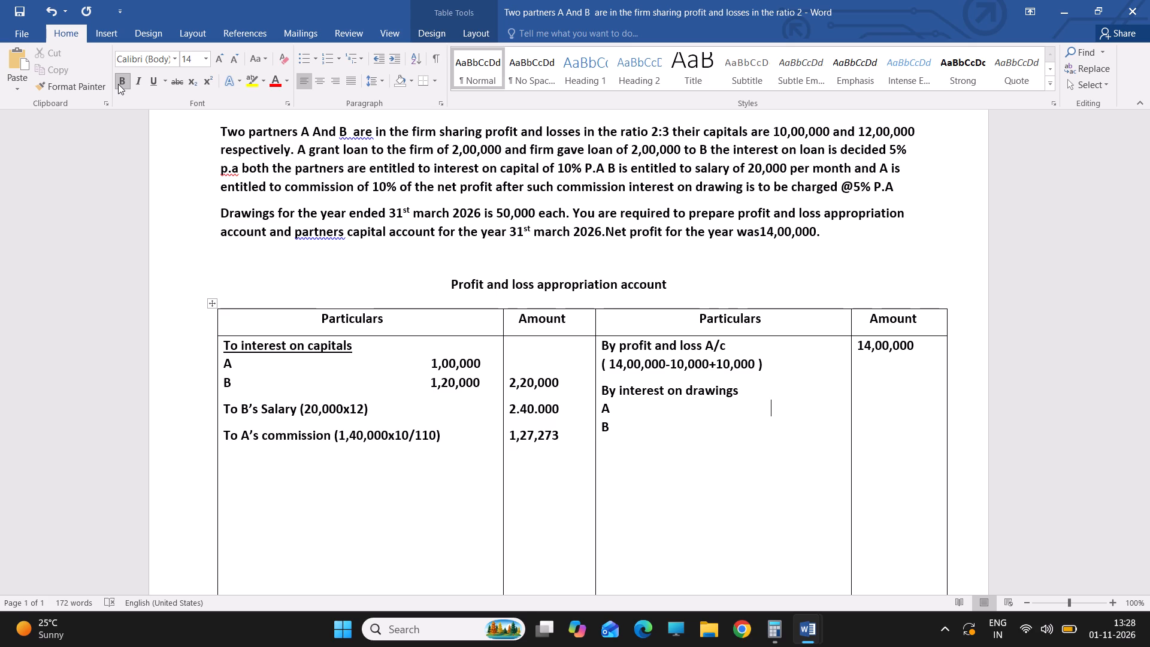
text(1,250)
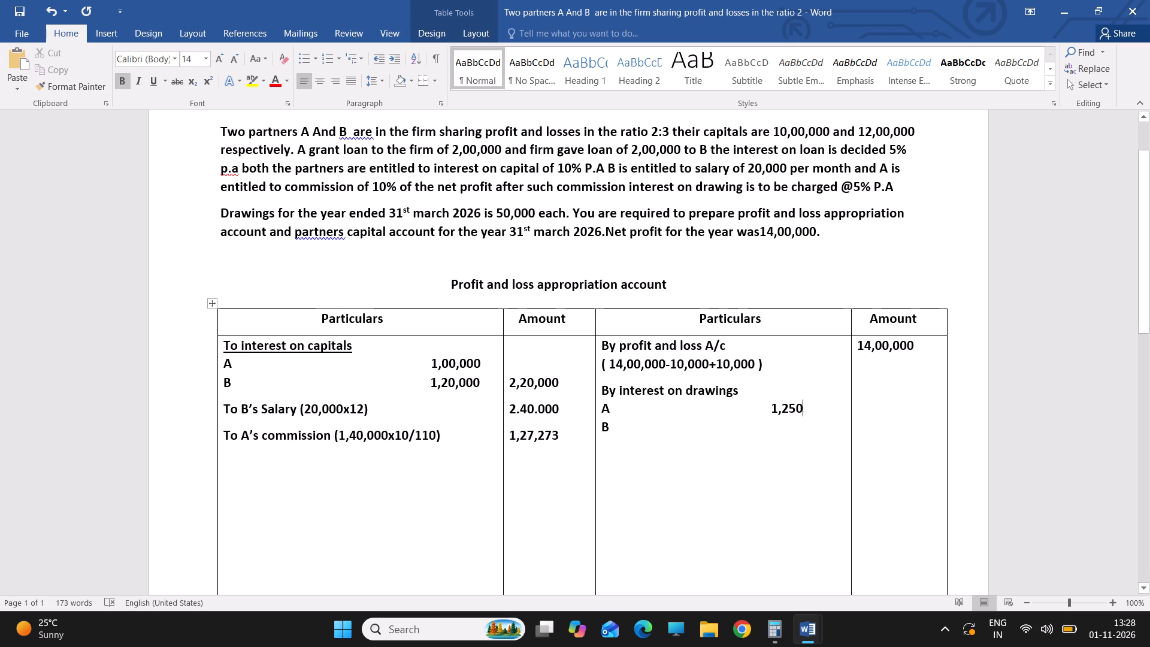
Enter 1,250 as B's interest on drawings, spaced across from the B label to align beneath A's figure.
click(588, 412)
click(631, 425)
key(space)
key(space)
key(space)
key(space)
key(space)
key(space)
key(space)
key(space)
key(space)
key(space)
key(space)
key(space)
key(space)
key(space)
key(space)
key(space)
key(space)
key(space)
key(space)
key(space)
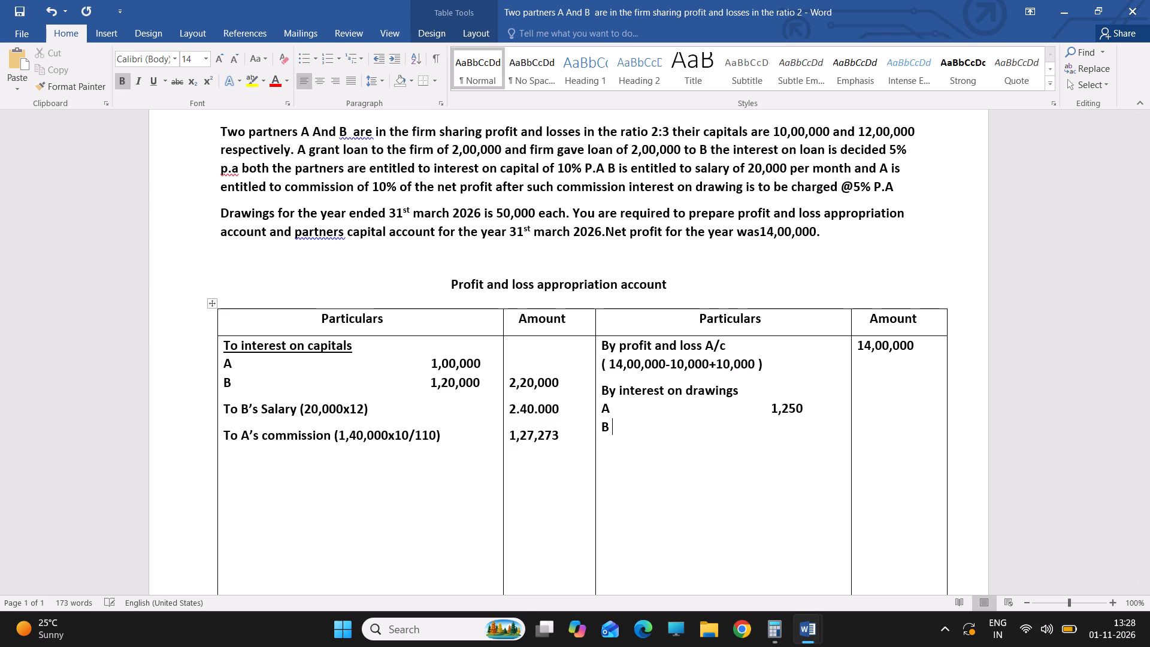
key(space)
key(space)
key(space)
key(BackSpace)
text(1,2)
text(50)
Enter 2,500 in the credit-side Amount column, level with B's interest on drawings.
click(721, 474)
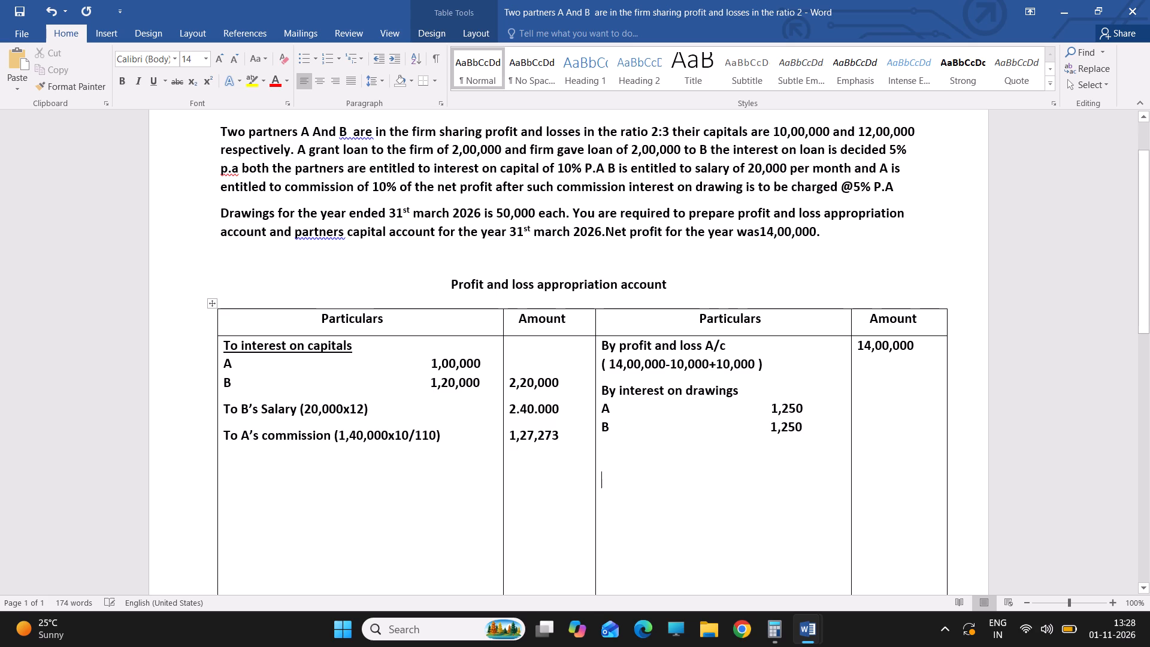
click(914, 370)
key(Return)
key(Return)
key(Return)
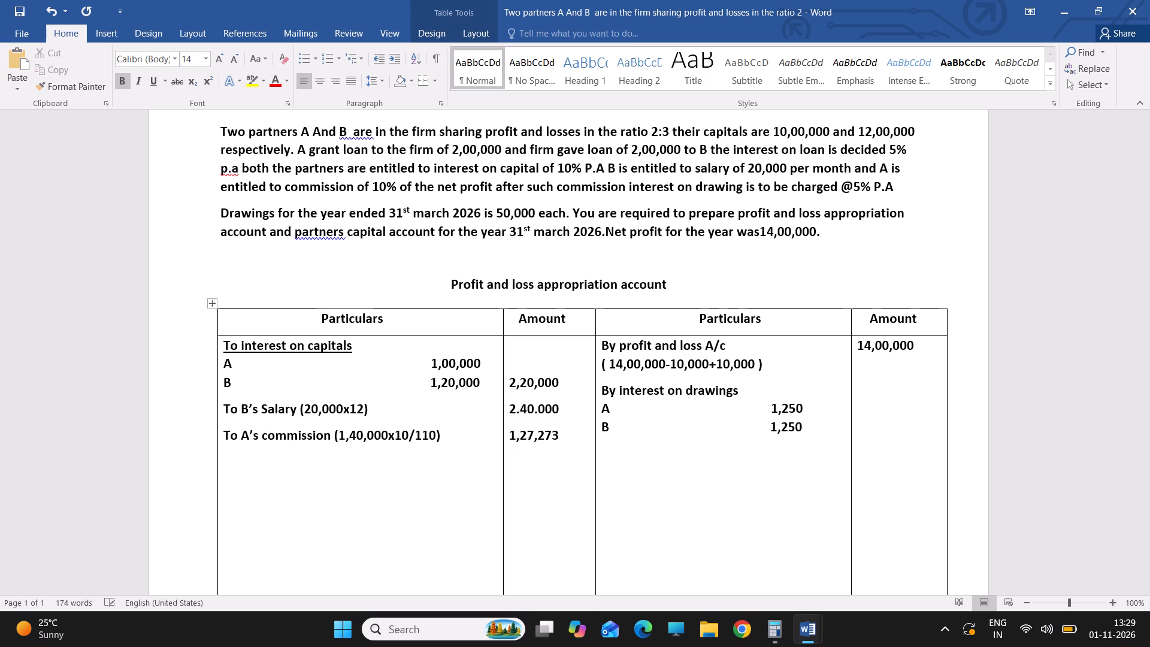
text(2,)
text(500)
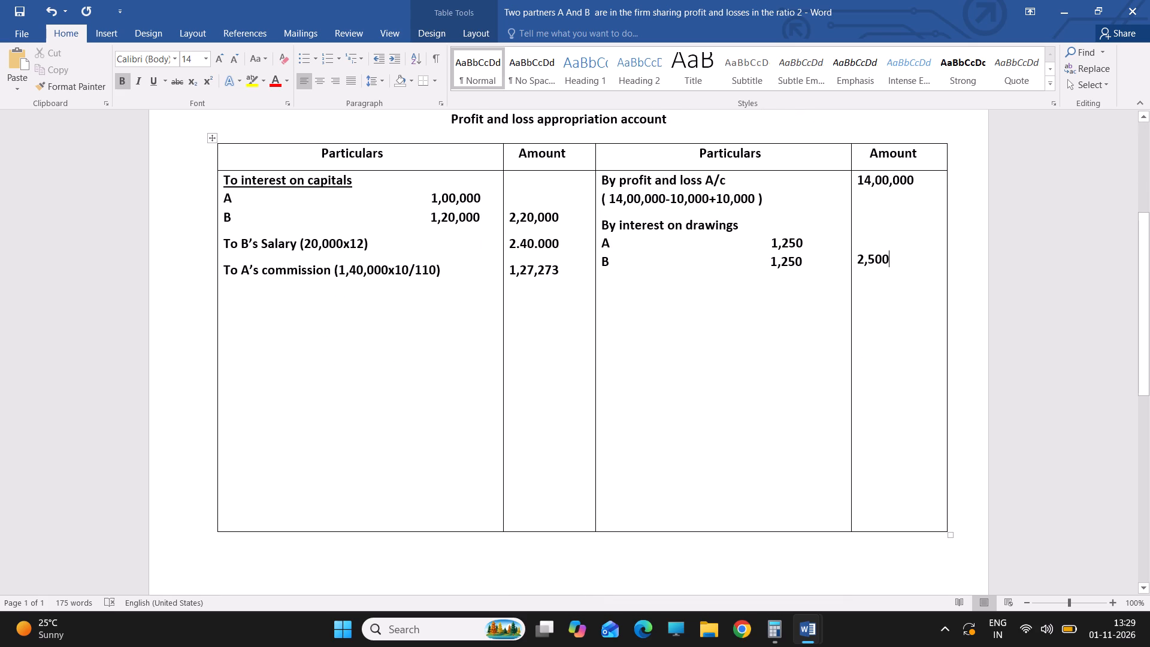
Add the entry "To profit transferred to Capital A/c" below A's commission on the debit side.
click(368, 334)
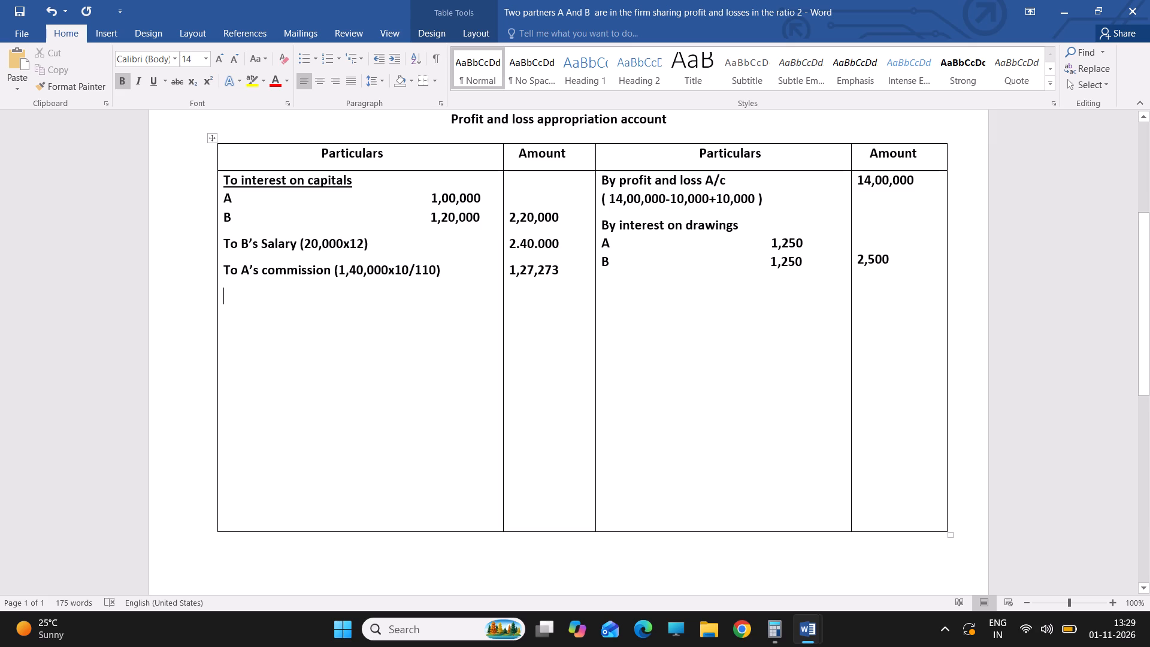
text(To)
key(space)
text(prod=f)
key(BackSpace)
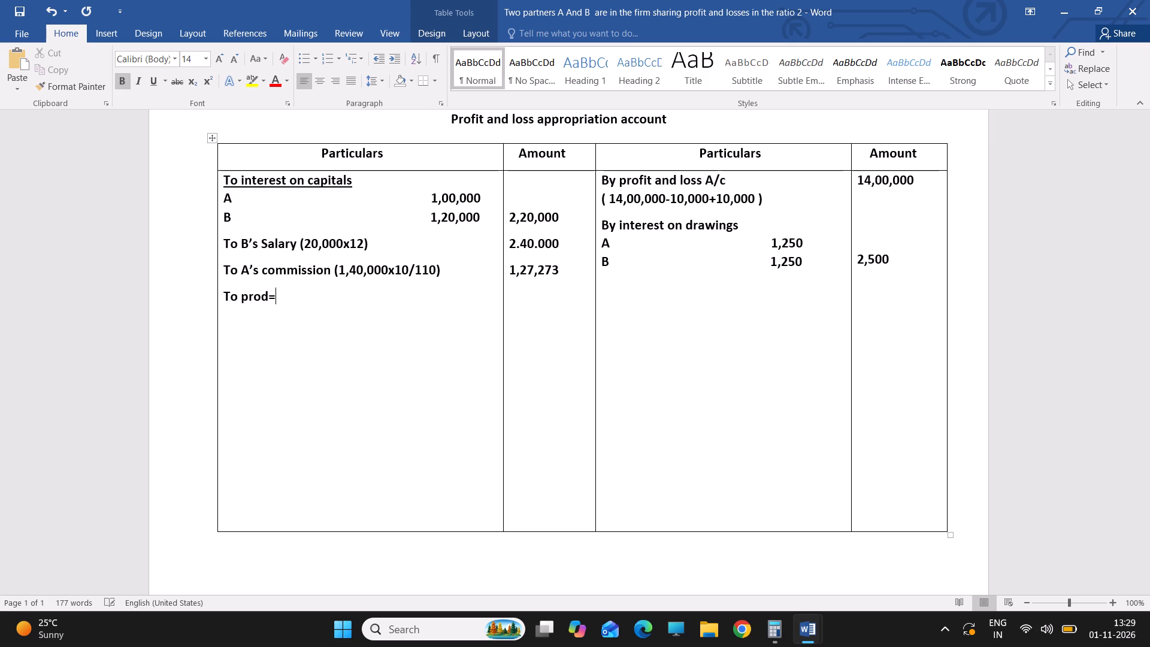
key(BackSpace)
key(BackSpace)
text(fit transferred tpo)
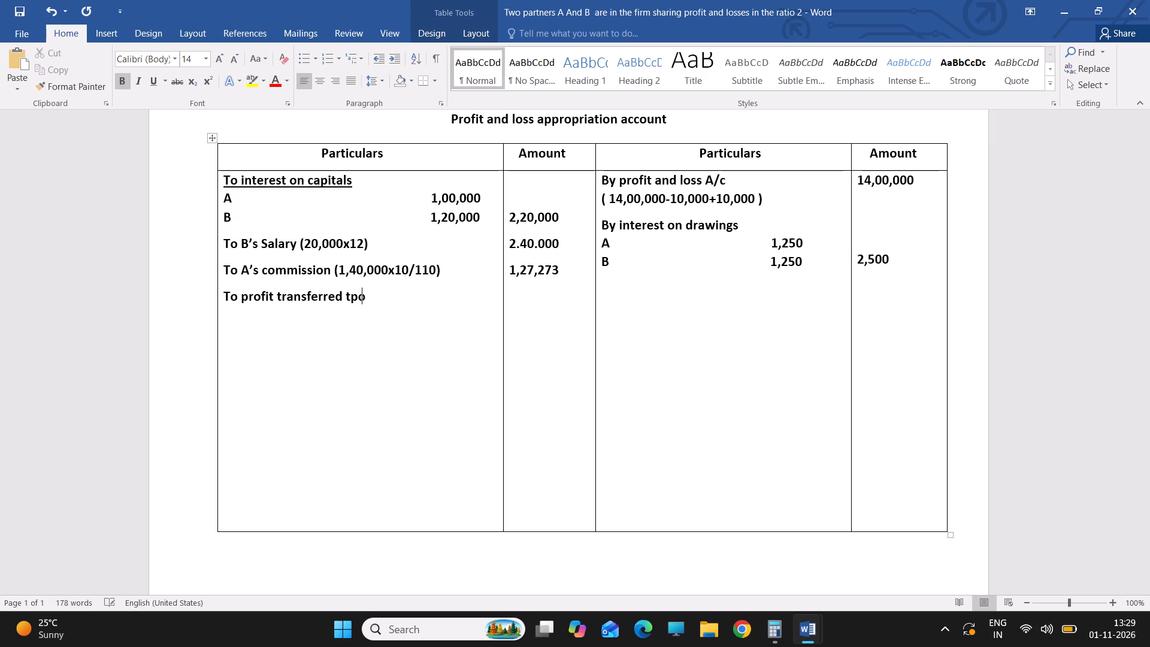
key(space)
key(BackSpace)
key(BackSpace)
key(BackSpace)
text(o)
key(space)
text(Capital)
key(space)
key(shift+a)
text(/cx)
key(space)
key(BackSpace)
key(BackSpace)
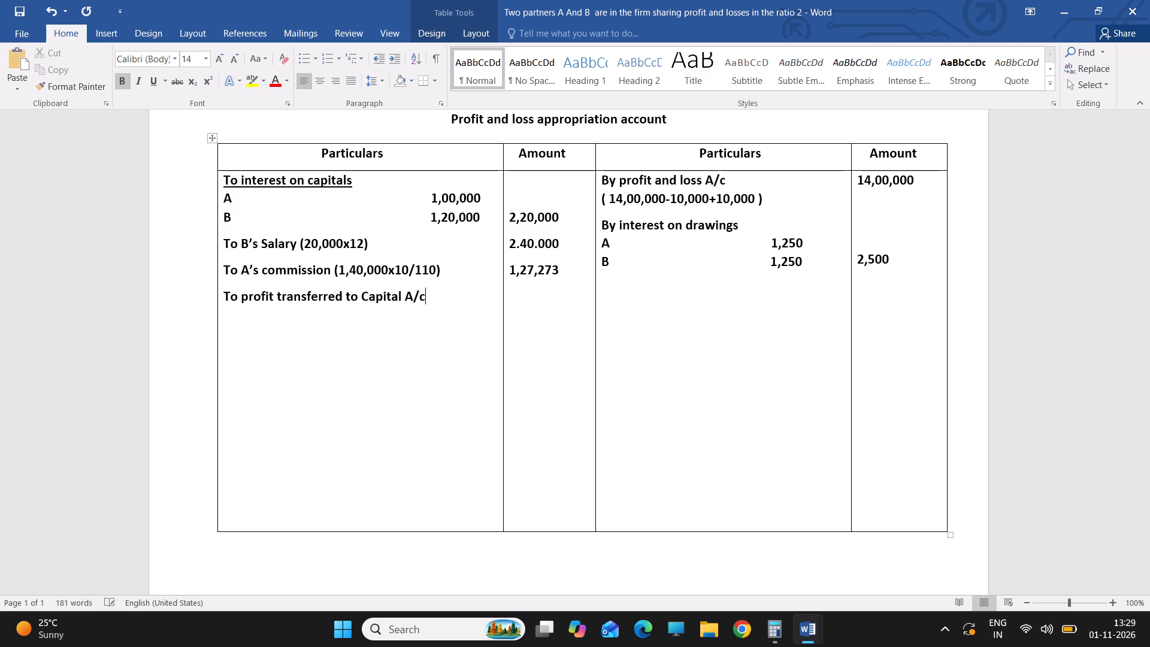
text(s)
key(space)
key(BackSpace)
key(BackSpace)
key(s)
key(Return)
key(BackSpace)
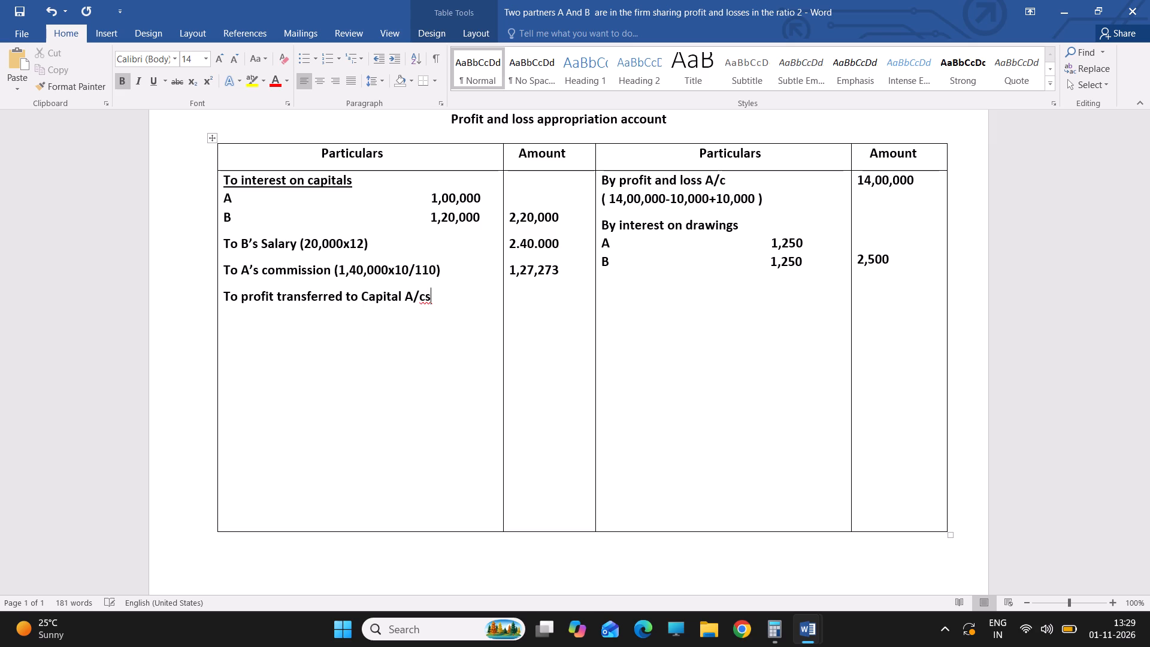
key(BackSpace)
Add separate lines A and B in a new paragraph beneath "To profit transferred to Capital A/c".
key(Return)
key(shift+a)
key(shift+Return)
key(shift+b)
key(Up)
Close the "Two partners A And B" document without saving the changes.
click(1125, 0)
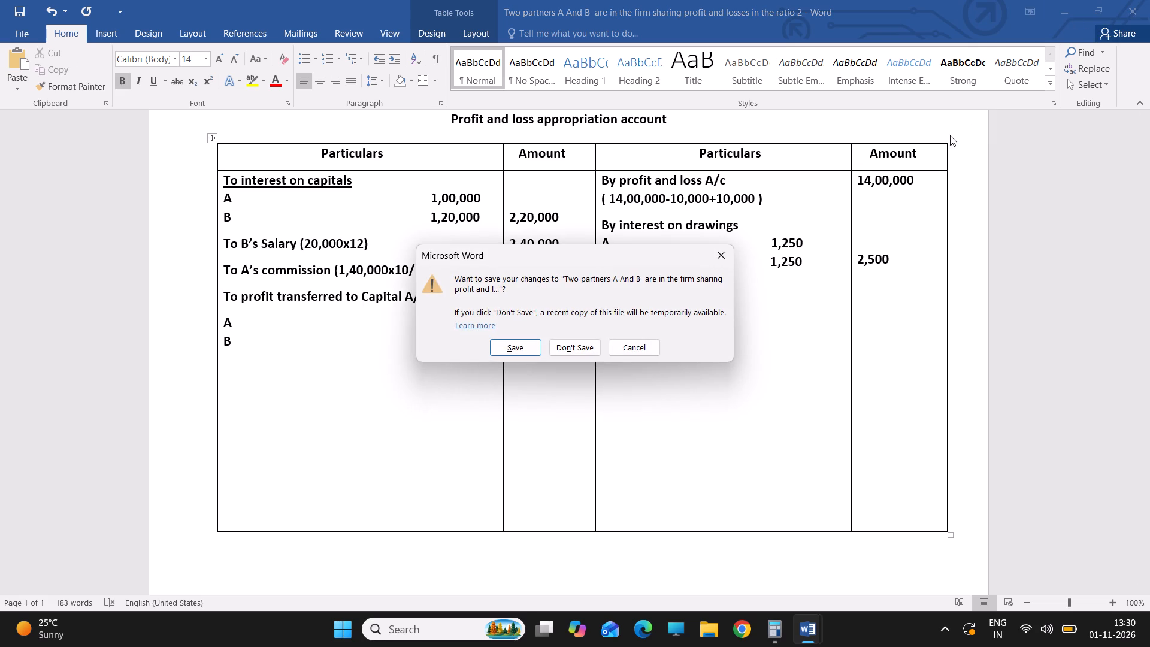
click(567, 355)
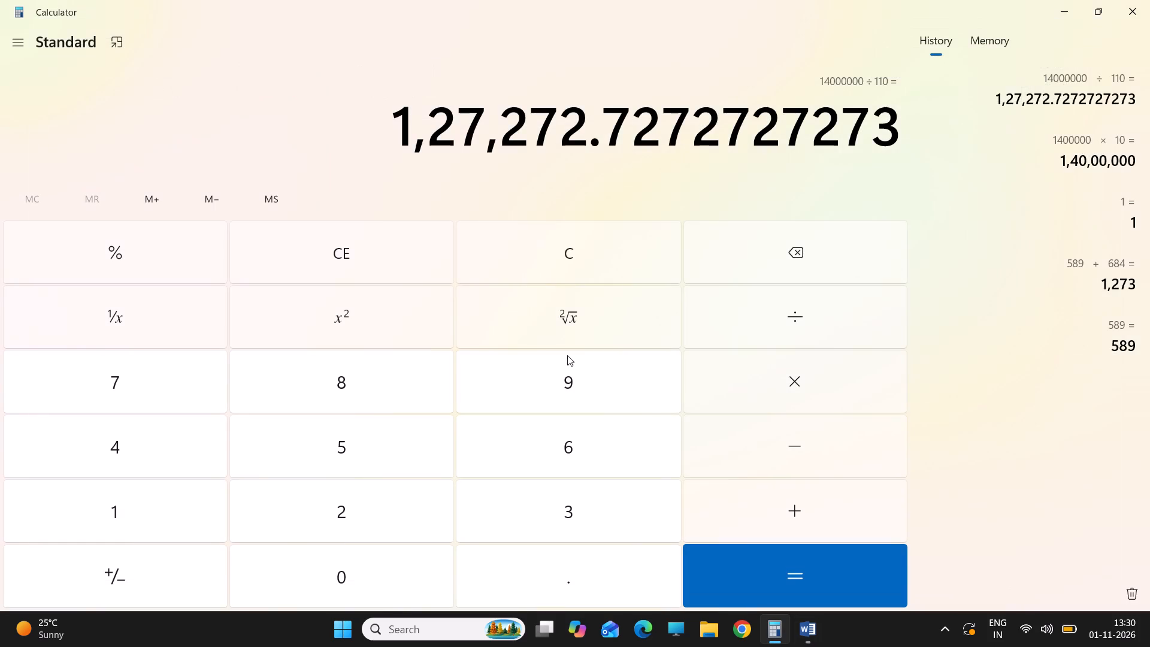
Close the Calculator.
click(1143, 0)
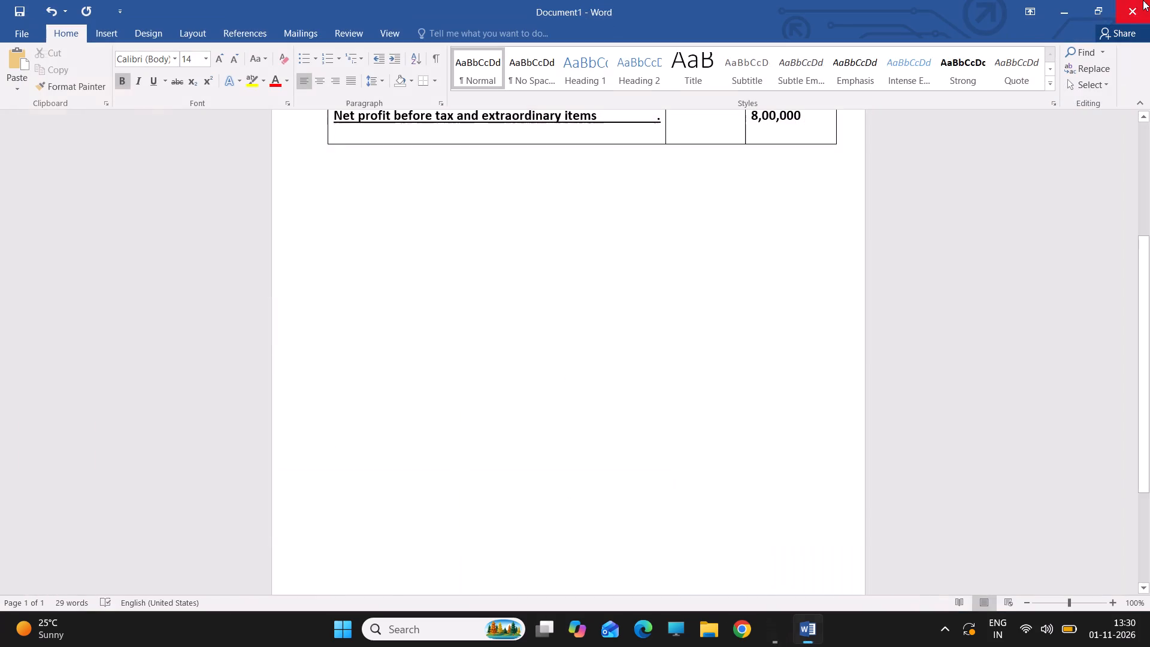
Close Document1 without saving its changes and exit the empty Word window.
click(1142, 0)
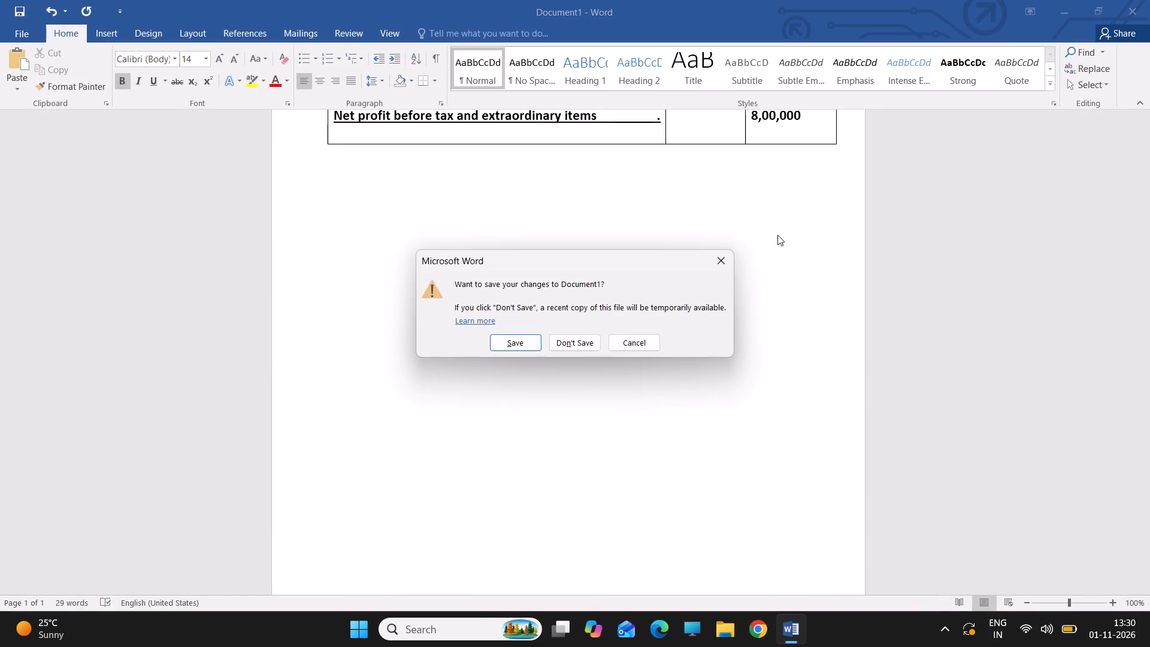
click(571, 344)
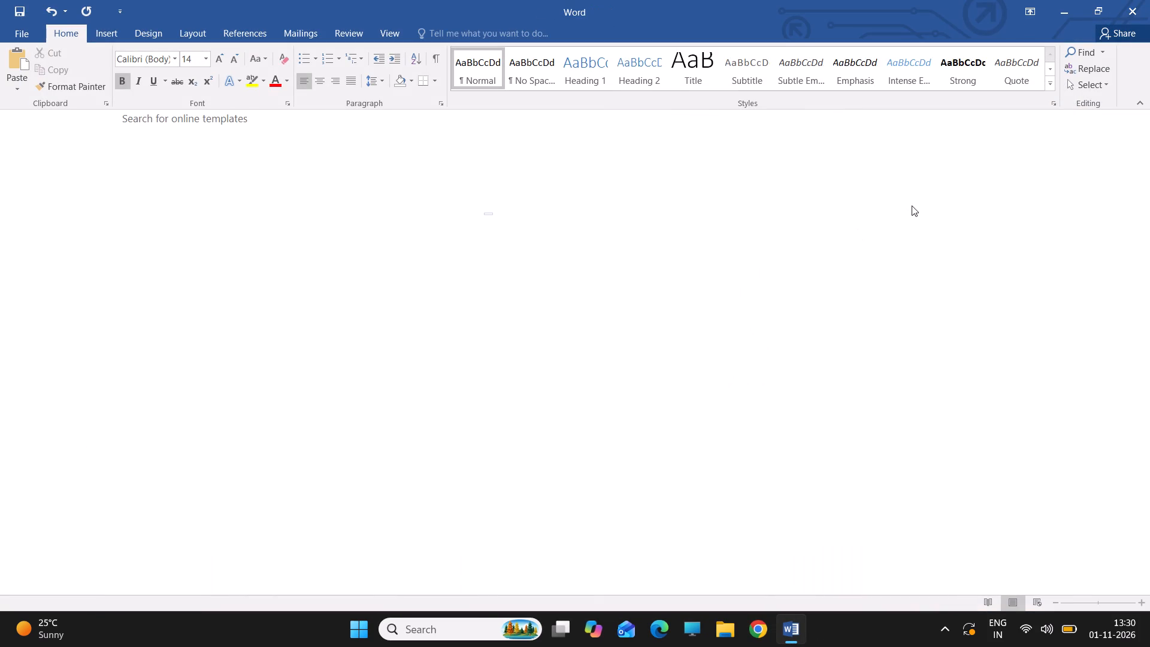
double_click(1133, 0)
triple_click(1132, 12)
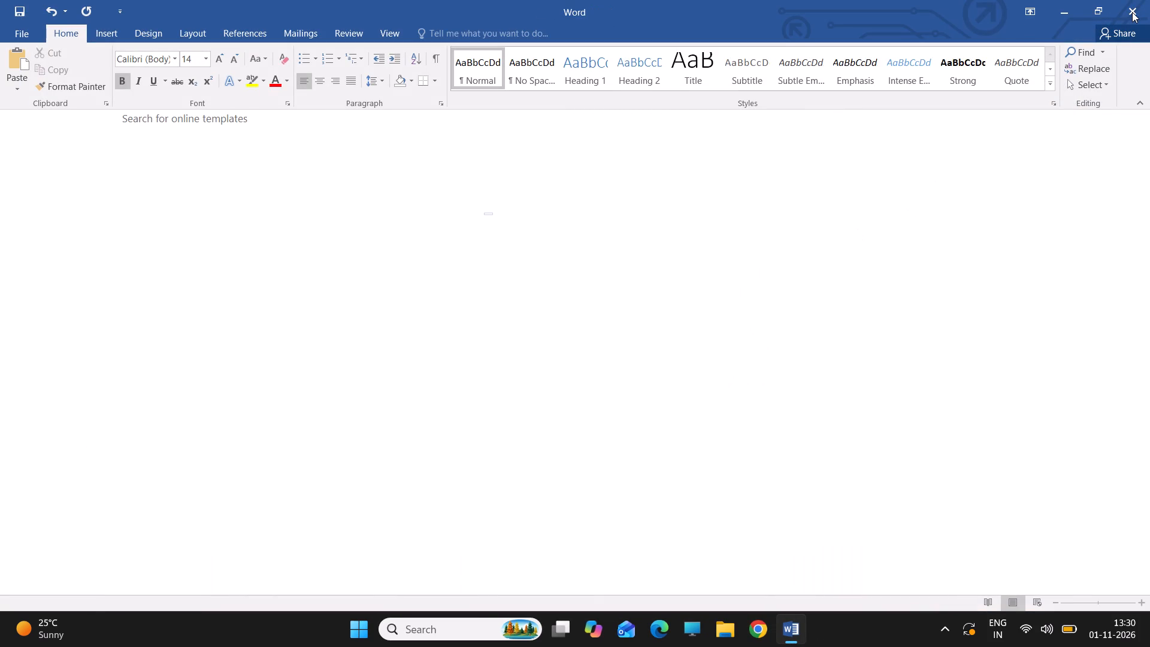
triple_click(1132, 12)
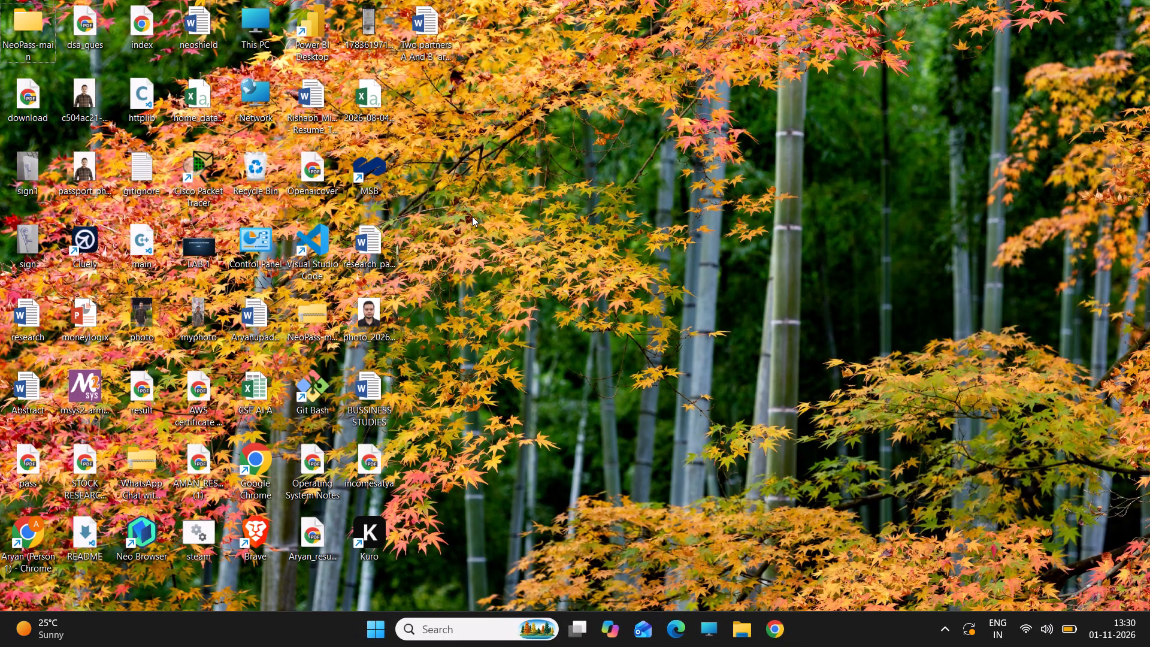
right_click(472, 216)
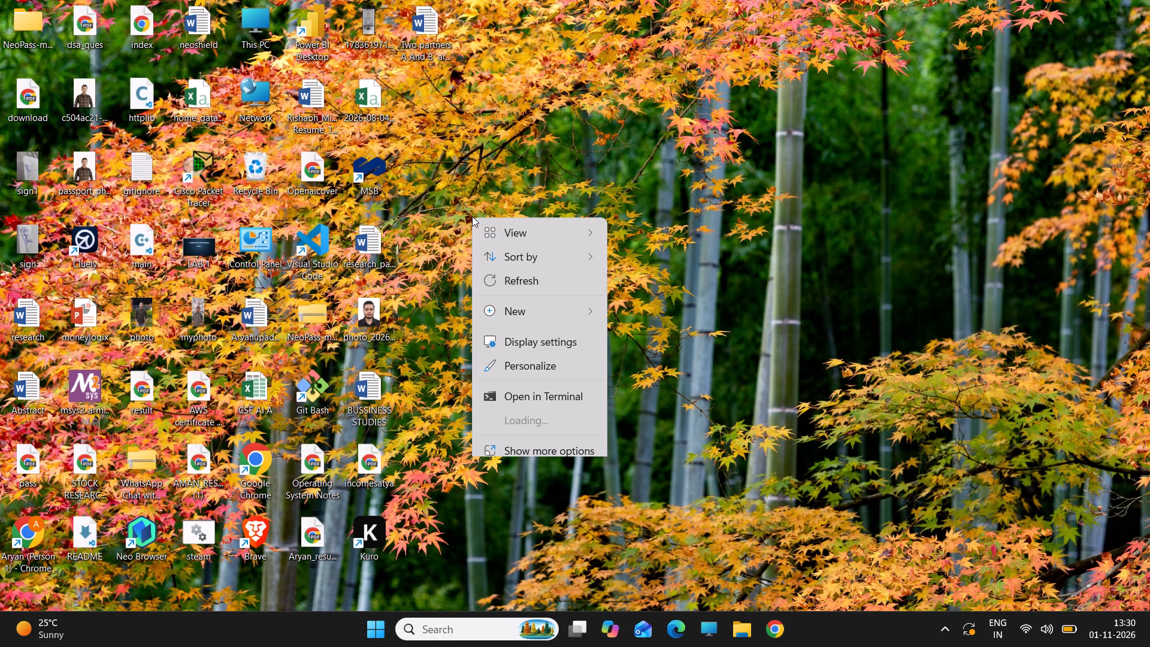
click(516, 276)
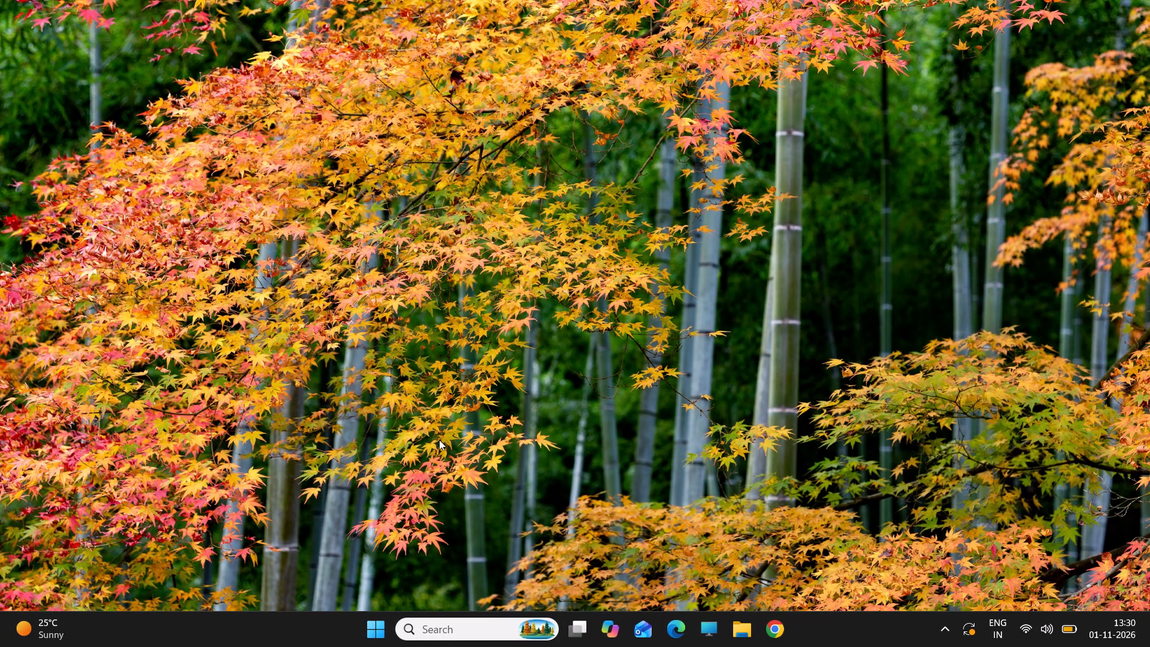
Shut down the computer.
click(385, 627)
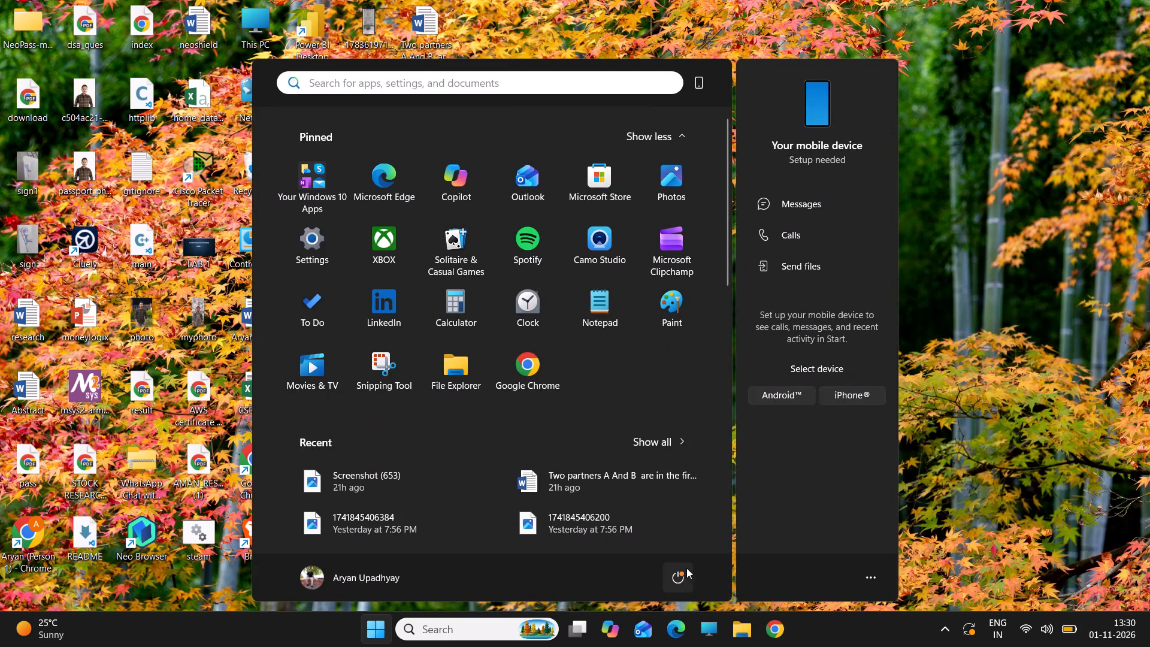
click(684, 572)
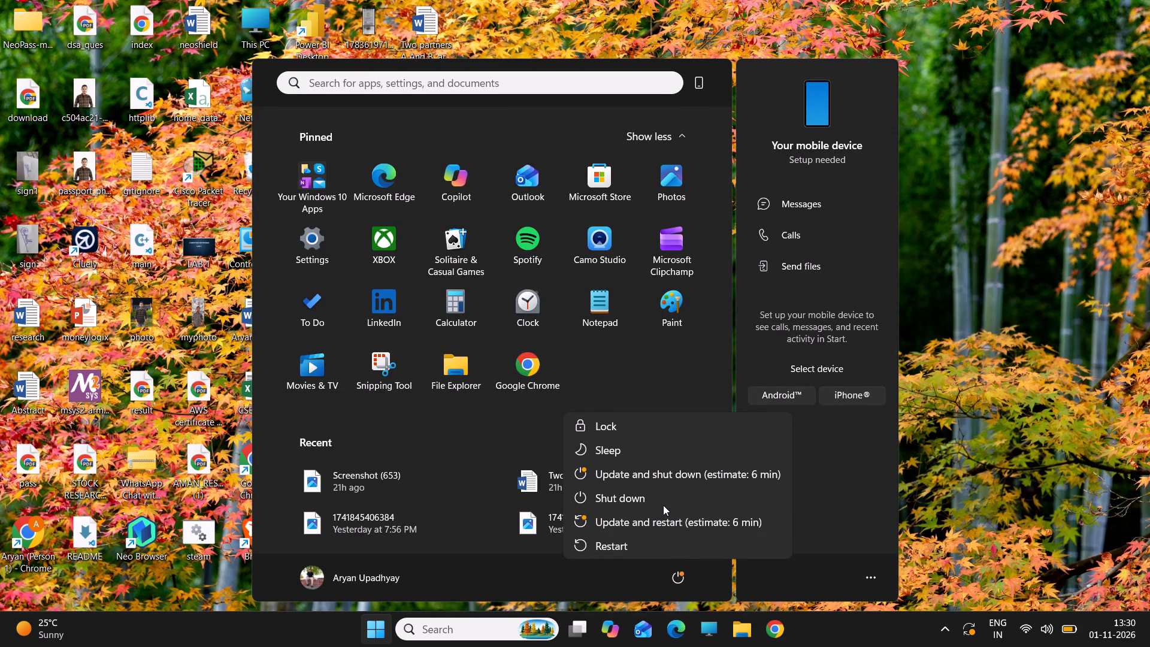
click(663, 505)
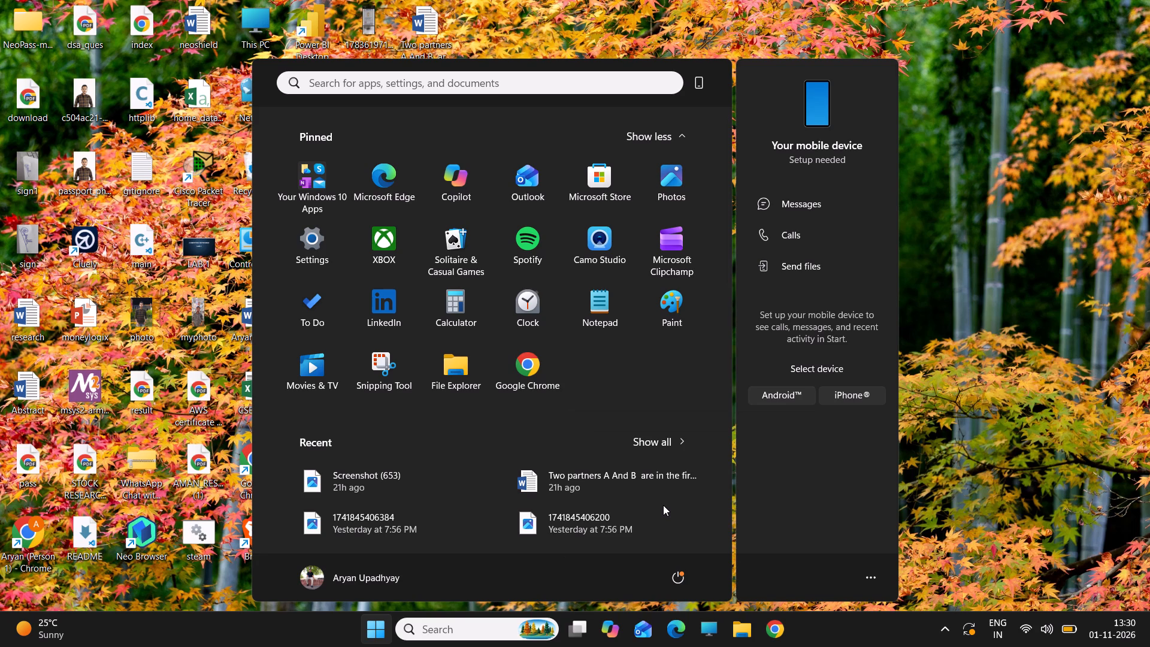
click(681, 585)
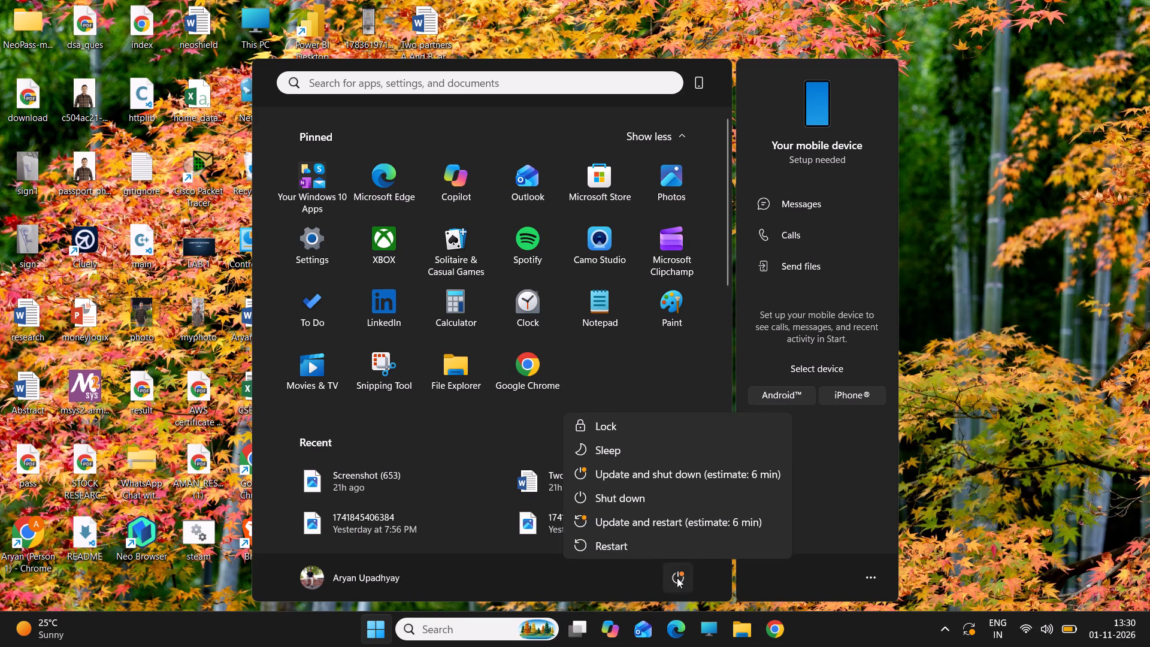